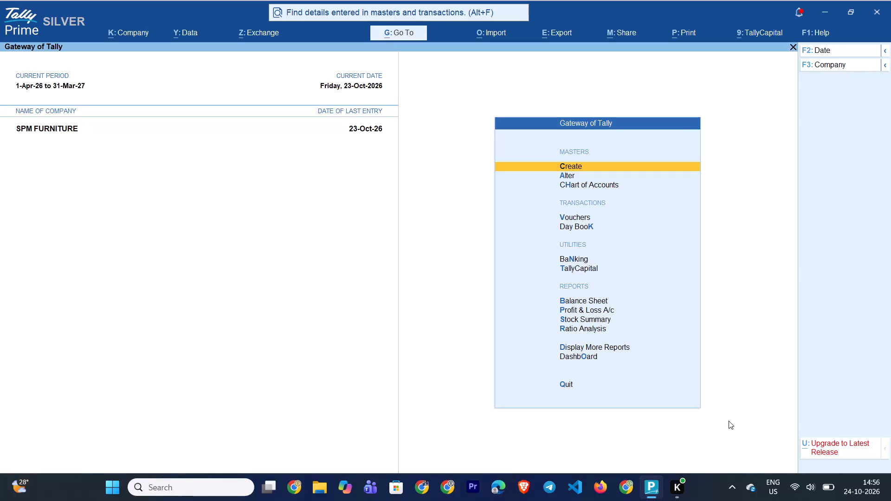
Open the Sales Register and drill down to the list of October sales vouchers.
{"action": "type", "text": "DAS"}
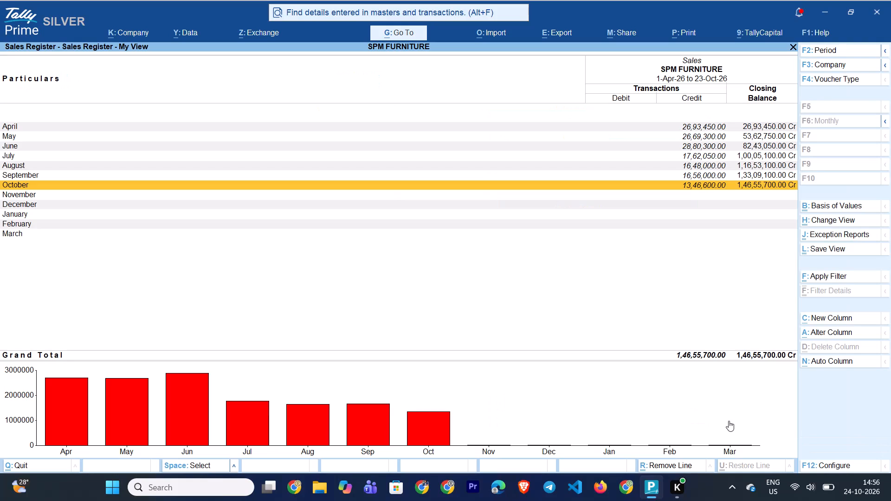
{"action": "key", "text": "Return"}
Go through the October sales vouchers from the start of the list towards the latest entries.
{"action": "key", "text": "Down"}
{"action": "key", "text": "Down"}
{"action": "key", "text": "Down"}
{"action": "key", "text": "Down"}
{"action": "key", "text": "Down"}
{"action": "key", "text": "Down"}
{"action": "key", "text": "Down"}
{"action": "key", "text": "Down"}
{"action": "key", "text": "Down"}
{"action": "key", "text": "Down"}
{"action": "key", "text": "Down"}
{"action": "key", "text": "Down"}
{"action": "key", "text": "Down"}
{"action": "key", "text": "Down"}
{"action": "key", "text": "Down"}
{"action": "key", "text": "Down"}
{"action": "key", "text": "Down"}
{"action": "key", "text": "Down"}
{"action": "key", "text": "Down"}
{"action": "key", "text": "Down"}
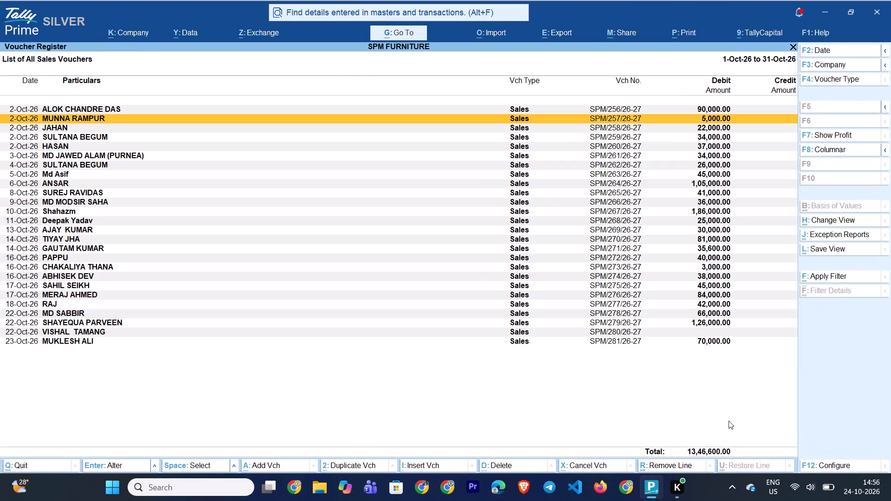
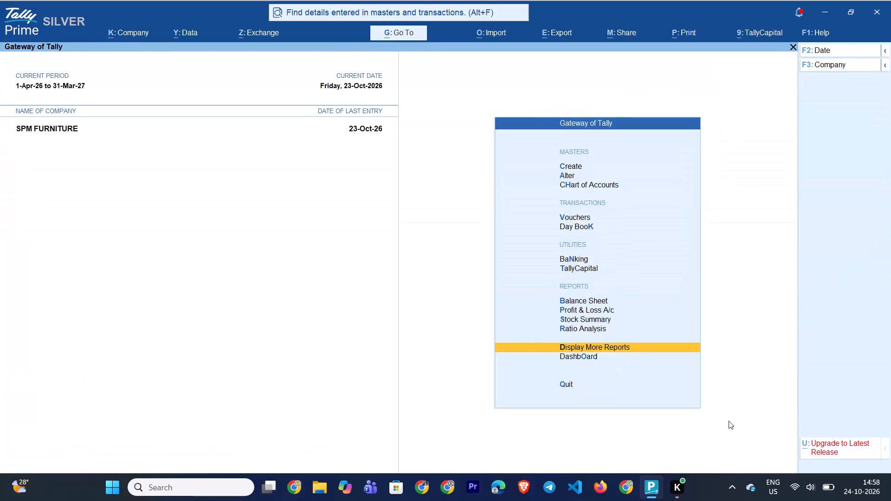
Leave the current menu, open the Cash/Bank Summary, and drill down to the Cash ledger's October vouchers.
{"action": "key", "text": "Escape"}
{"action": "key", "text": "Escape"}
{"action": "type", "text": "DAC"}
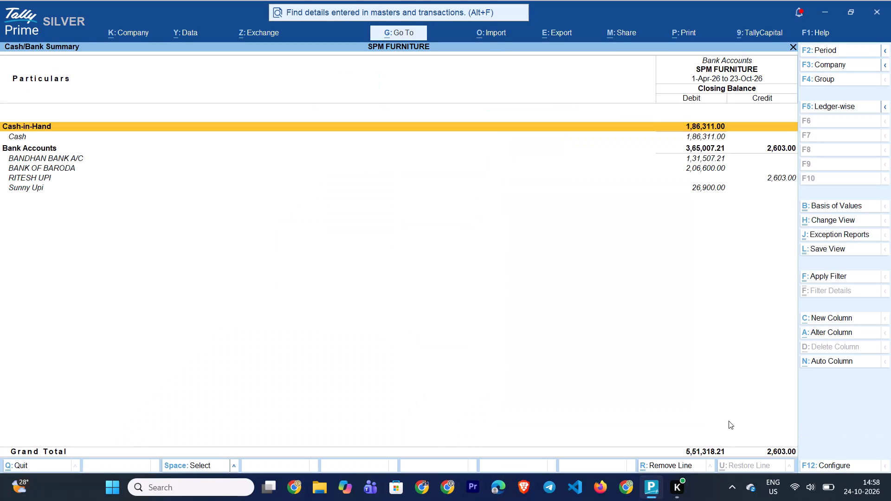
{"action": "key", "text": "Down"}
{"action": "key", "text": "Down"}
{"action": "key", "text": "Down"}
{"action": "key", "text": "Up"}
{"action": "key", "text": "Up"}
{"action": "key", "text": "Return"}
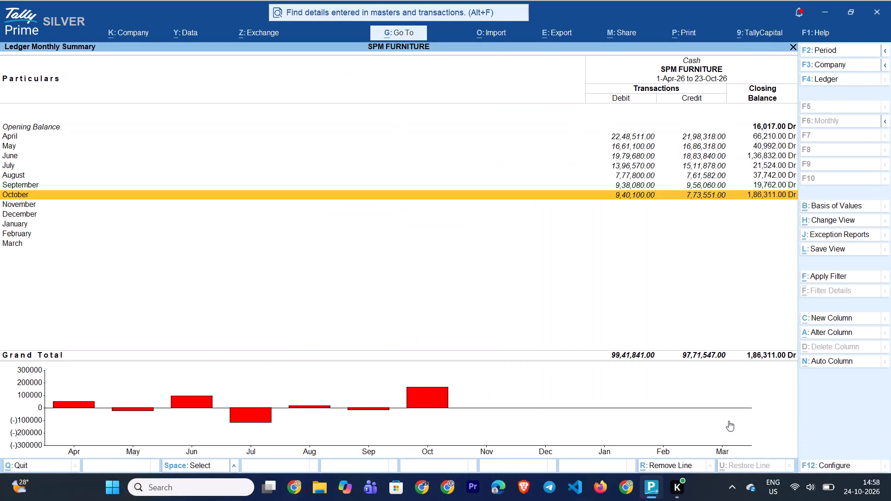
{"action": "key", "text": "Return"}
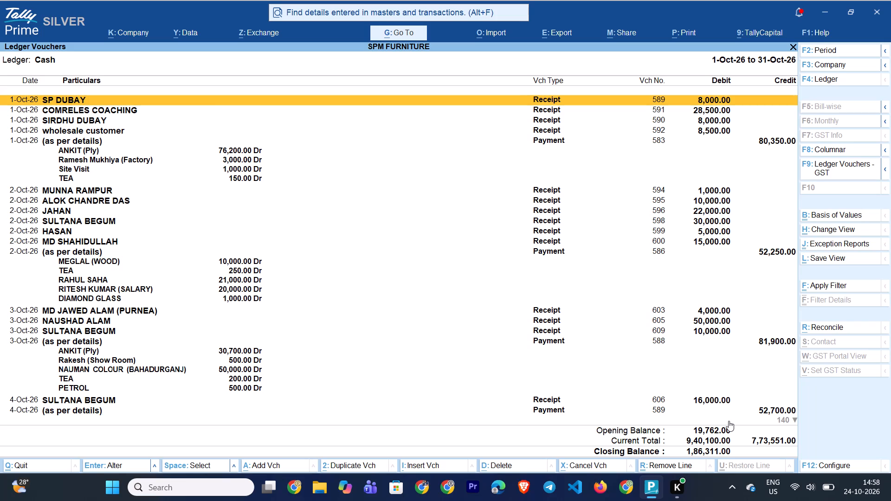
Examine the latest receipt and payment entries in the Cash ledger's October vouchers.
{"action": "key", "text": "End"}
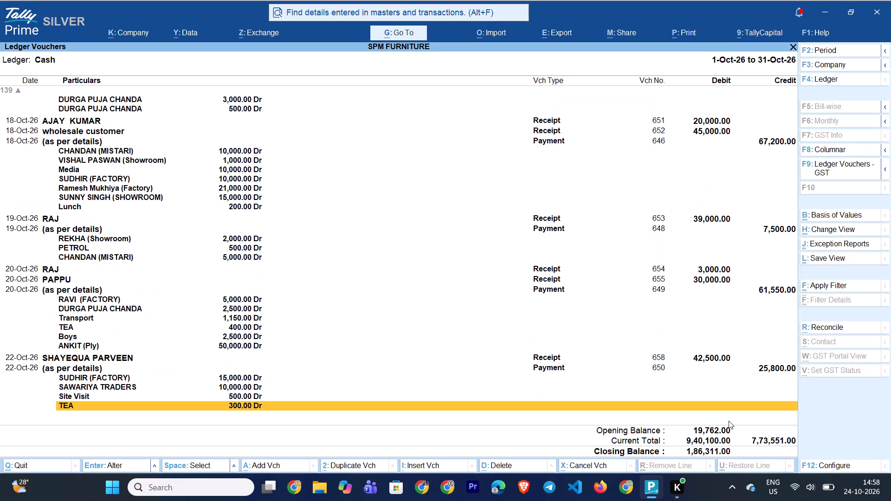
{"action": "key", "text": "Up"}
{"action": "key", "text": "Up"}
{"action": "key", "text": "Up"}
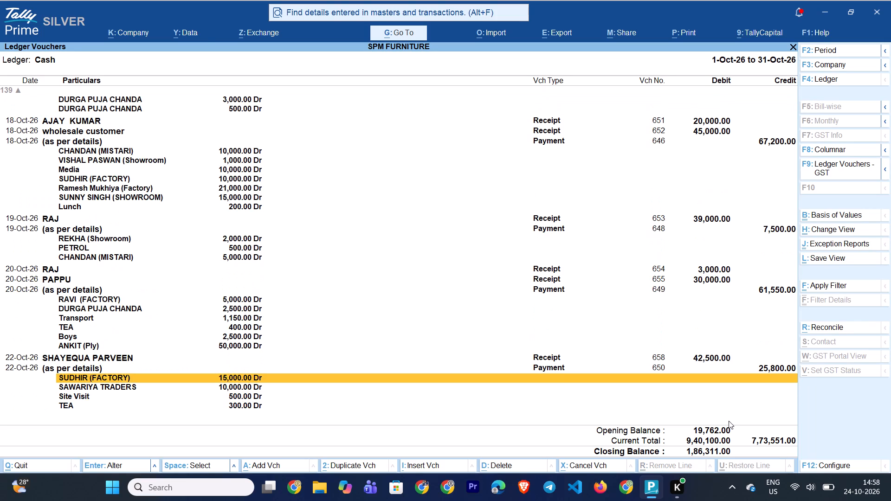
{"action": "key", "text": "Up"}
{"action": "key", "text": "Up"}
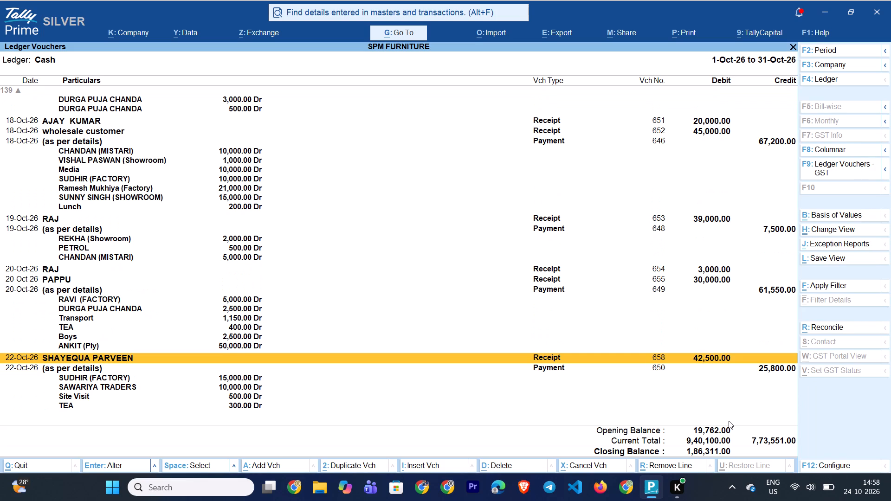
{"action": "key", "text": "Down"}
{"action": "key", "text": "Down"}
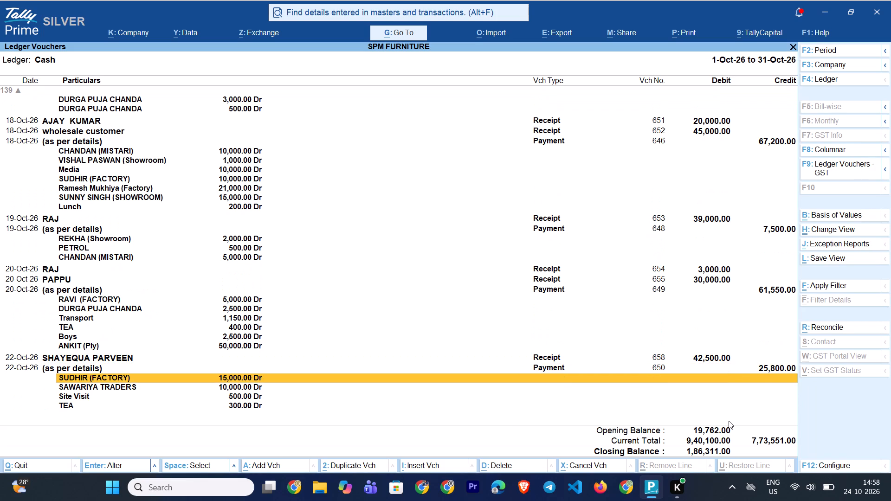
{"action": "key", "text": "Down"}
{"action": "key", "text": "Down"}
{"action": "key", "text": "Down"}
{"action": "key", "text": "Down"}
{"action": "key", "text": "Down"}
{"action": "key", "text": "Down"}
{"action": "key", "text": "Down"}
{"action": "key", "text": "Down"}
{"action": "key", "text": "Down"}
{"action": "key", "text": "Down"}
{"action": "key", "text": "Down"}
{"action": "key", "text": "Down"}
{"action": "key", "text": "Down"}
{"action": "key", "text": "Down"}
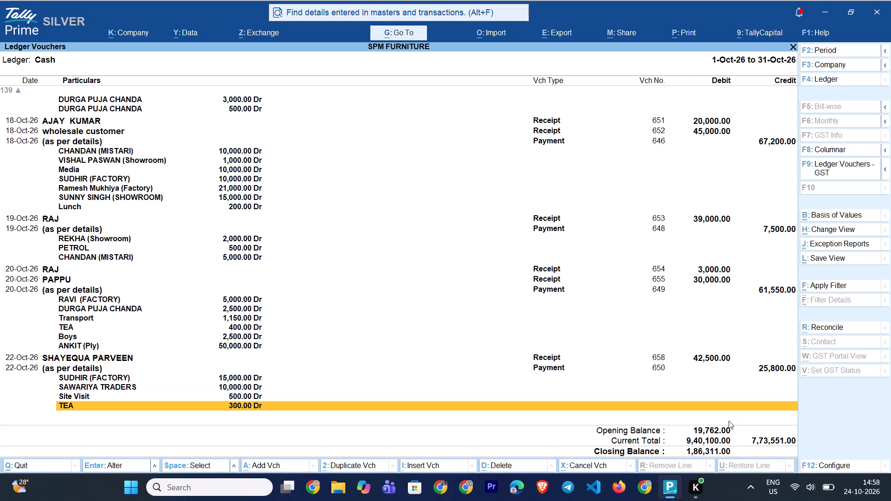
Open payment voucher 650 dated 22-Oct-26 for alteration.
{"action": "key", "text": "Up"}
{"action": "key", "text": "Up"}
{"action": "key", "text": "Up"}
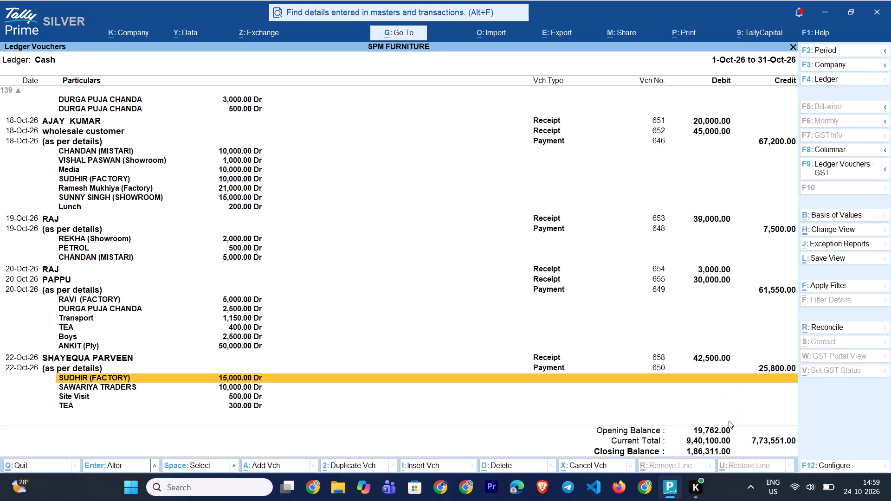
{"action": "key", "text": "Up"}
{"action": "key", "text": "Return"}
{"action": "key", "text": "Return"}
{"action": "key", "text": "Return"}
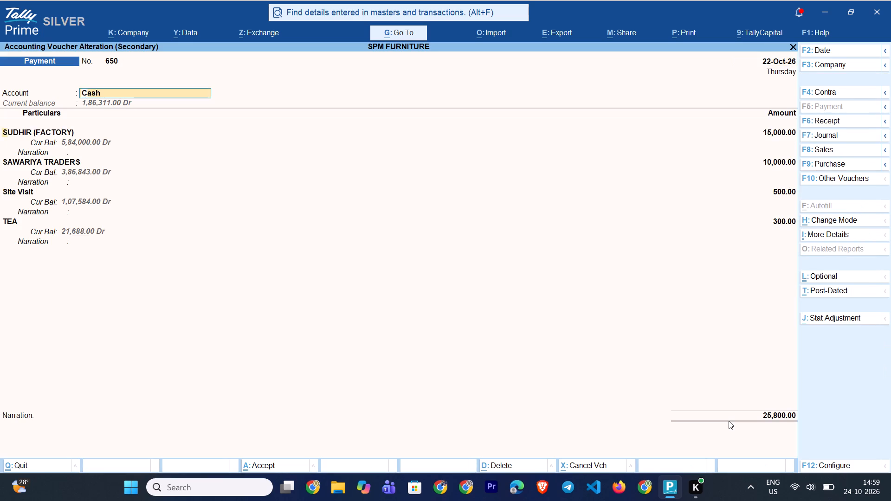
Keep the voucher's existing entries, with SAWARIYA TRADERS' 10,000 allocated On Account, and reach the end of the particulars list.
{"action": "key", "text": "Return"}
{"action": "key", "text": "Return"}
{"action": "key", "text": "Return"}
{"action": "key", "text": "Return"}
{"action": "key", "text": "Return"}
{"action": "key", "text": "Return"}
{"action": "key", "text": "Return"}
{"action": "key", "text": "Return"}
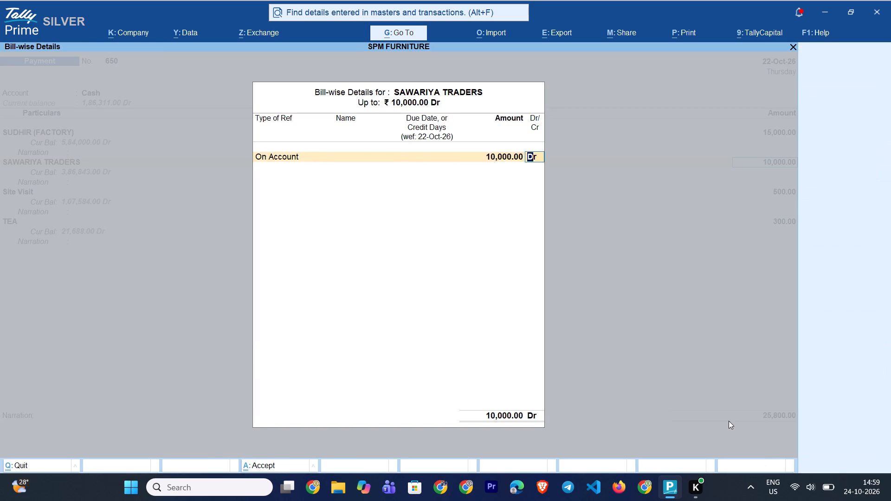
{"action": "key", "text": "Down"}
{"action": "key", "text": "Down"}
{"action": "key", "text": "Down"}
{"action": "key", "text": "Down"}
{"action": "key", "text": "Down"}
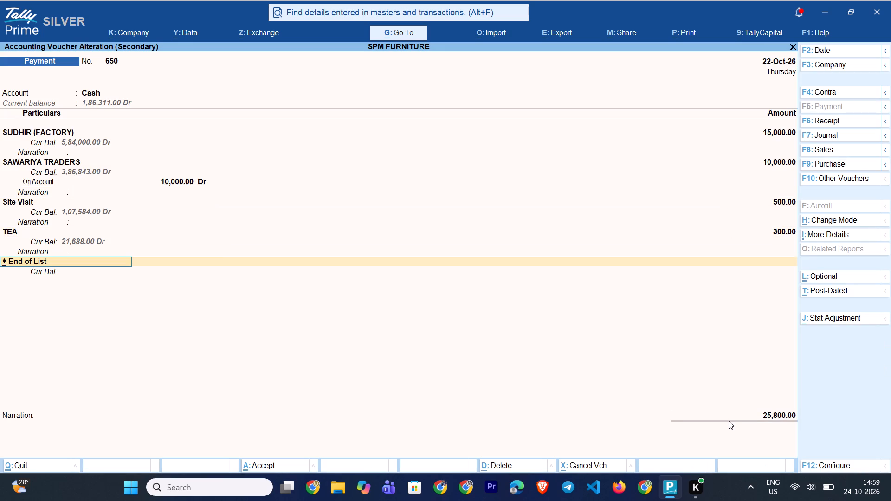
Add SUSPENSE A/C as a new particulars line below the TEA entry in payment voucher 650.
{"action": "key", "text": "Return"}
{"action": "key", "text": "BackSpace"}
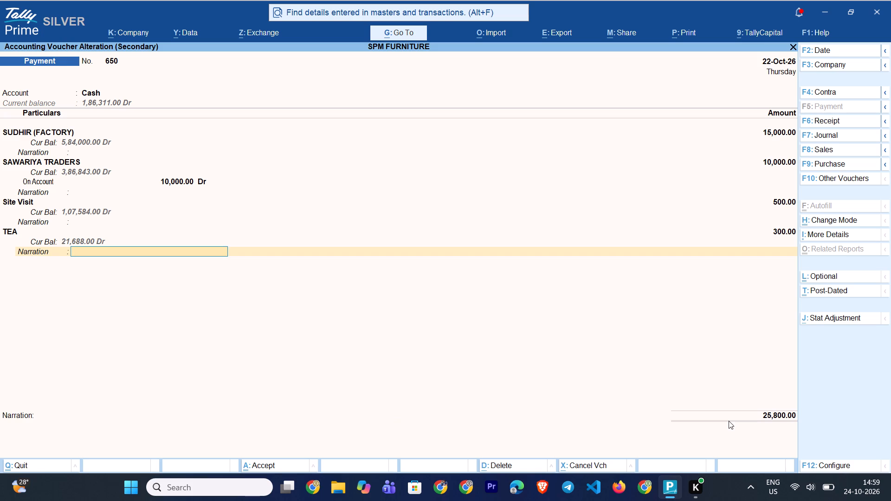
{"action": "key", "text": "Return"}
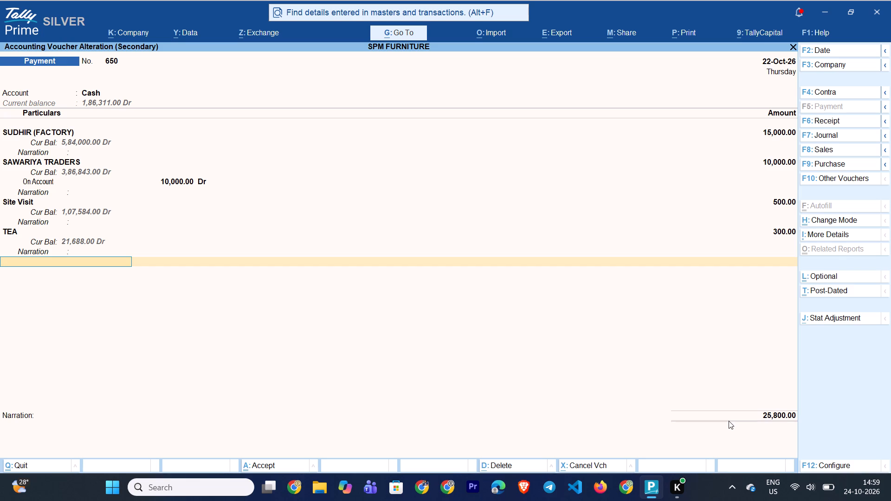
{"action": "type", "text": "SUS"}
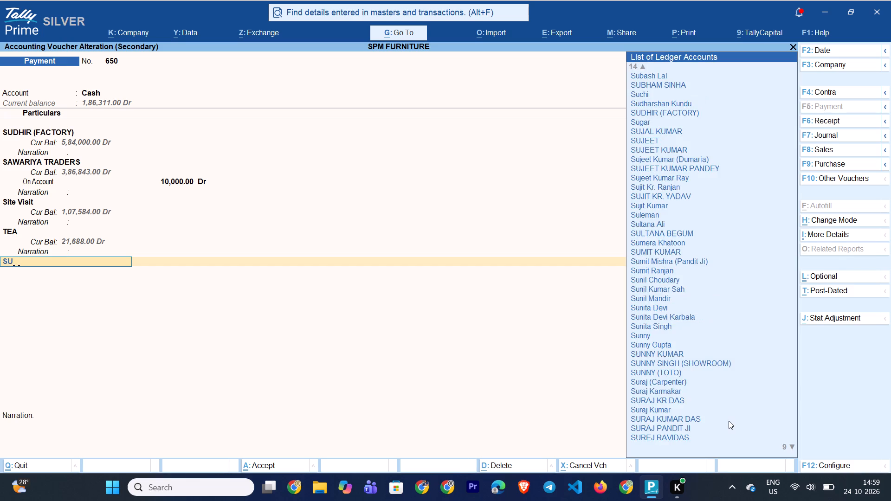
{"action": "key", "text": "Down"}
{"action": "key", "text": "Down"}
{"action": "key", "text": "Down"}
{"action": "key", "text": "Down"}
{"action": "key", "text": "Return"}
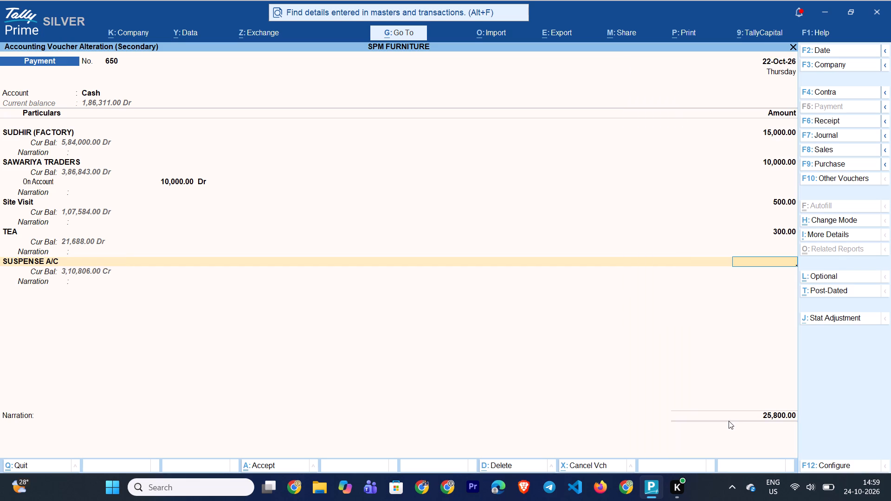
Enter 1,500 as the SUSPENSE A/C amount in payment voucher 650, leaving its narration blank.
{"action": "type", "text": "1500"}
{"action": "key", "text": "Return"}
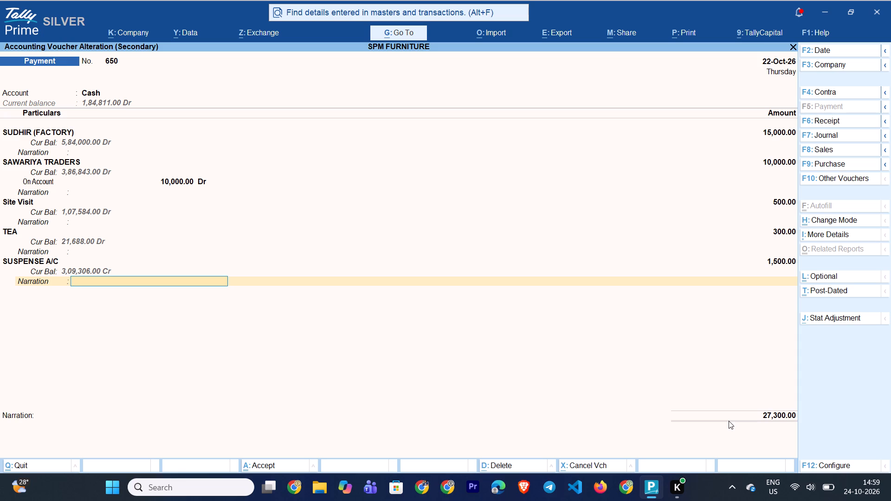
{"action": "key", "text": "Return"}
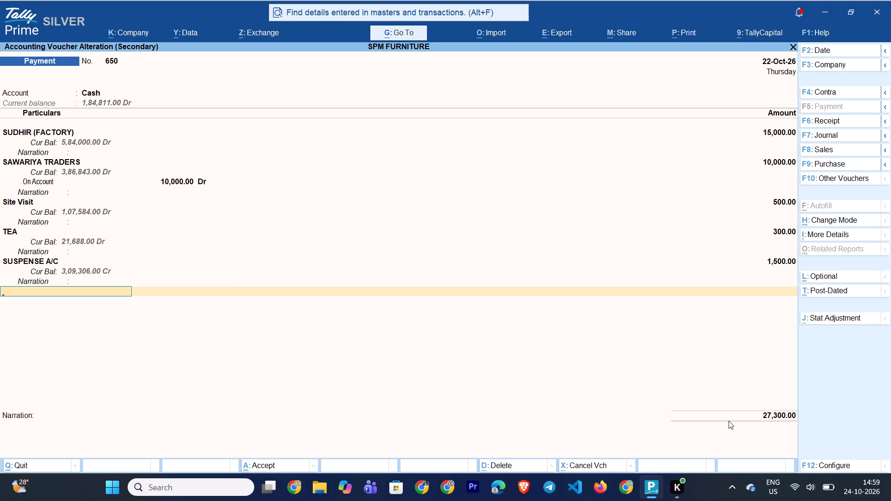
Add the Wifi (Showroom) ledger as a new particulars line below SUSPENSE A/C.
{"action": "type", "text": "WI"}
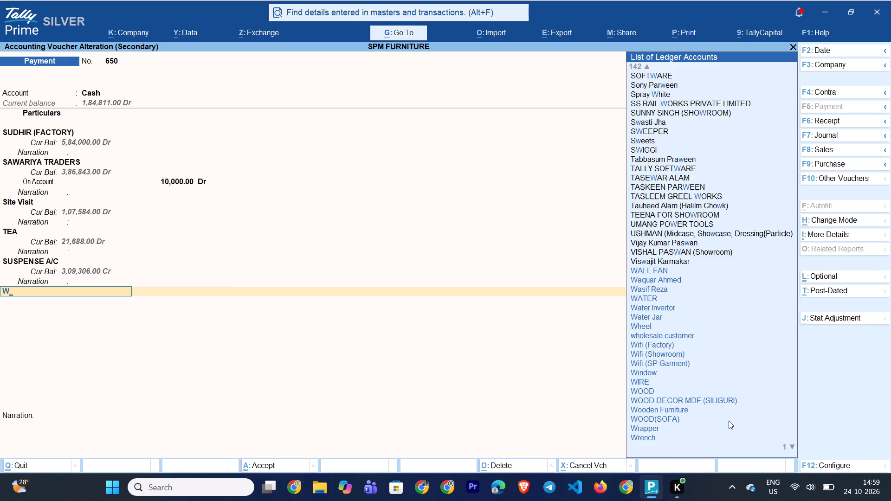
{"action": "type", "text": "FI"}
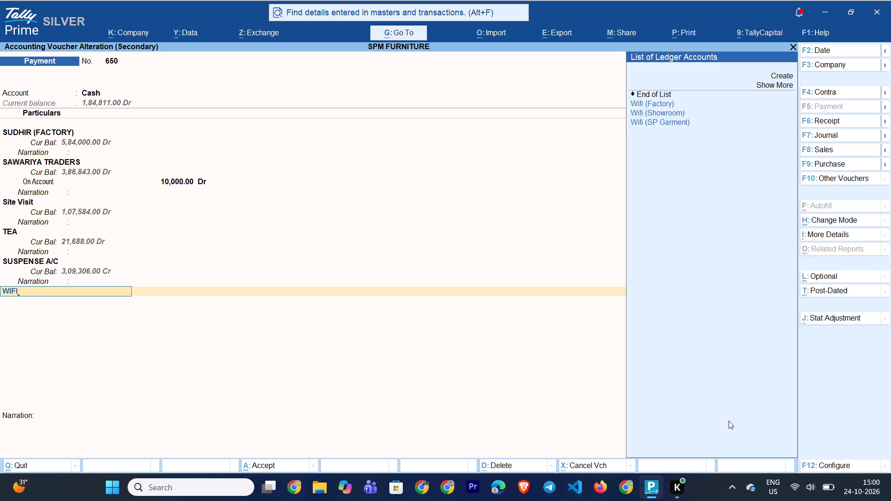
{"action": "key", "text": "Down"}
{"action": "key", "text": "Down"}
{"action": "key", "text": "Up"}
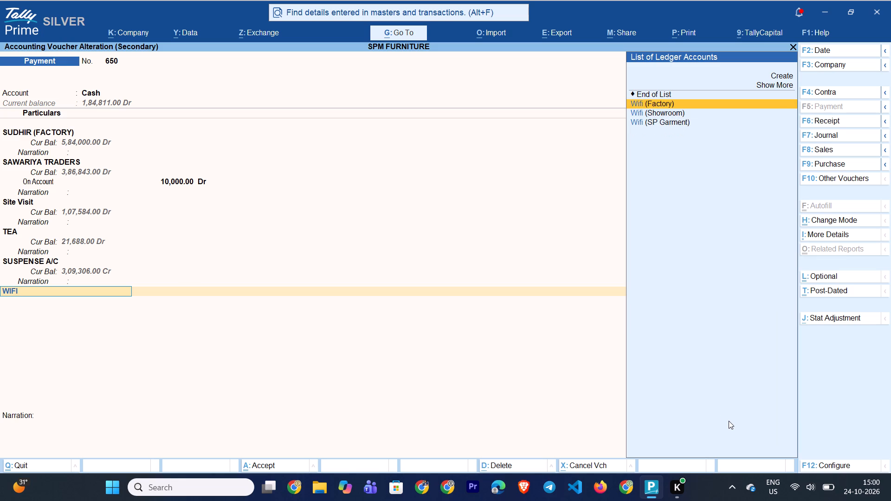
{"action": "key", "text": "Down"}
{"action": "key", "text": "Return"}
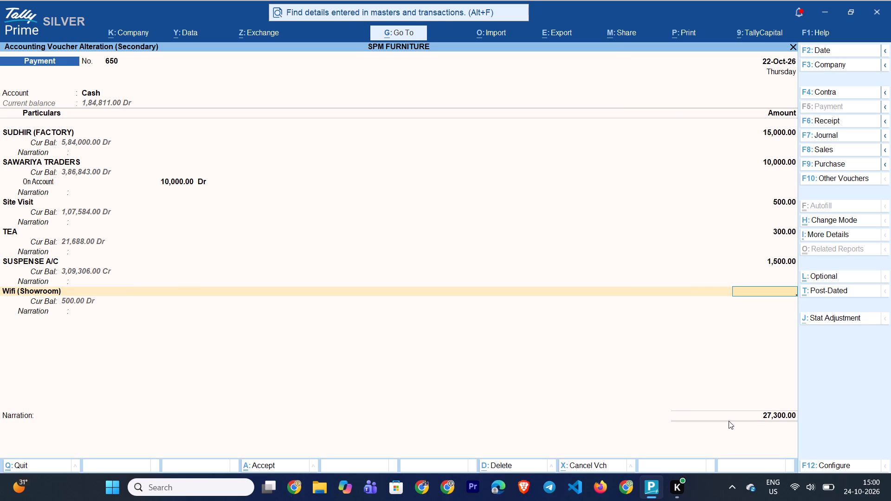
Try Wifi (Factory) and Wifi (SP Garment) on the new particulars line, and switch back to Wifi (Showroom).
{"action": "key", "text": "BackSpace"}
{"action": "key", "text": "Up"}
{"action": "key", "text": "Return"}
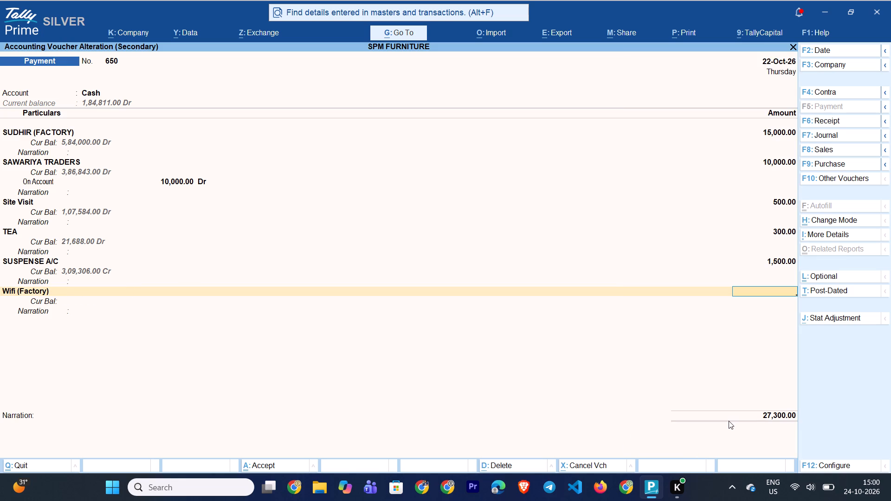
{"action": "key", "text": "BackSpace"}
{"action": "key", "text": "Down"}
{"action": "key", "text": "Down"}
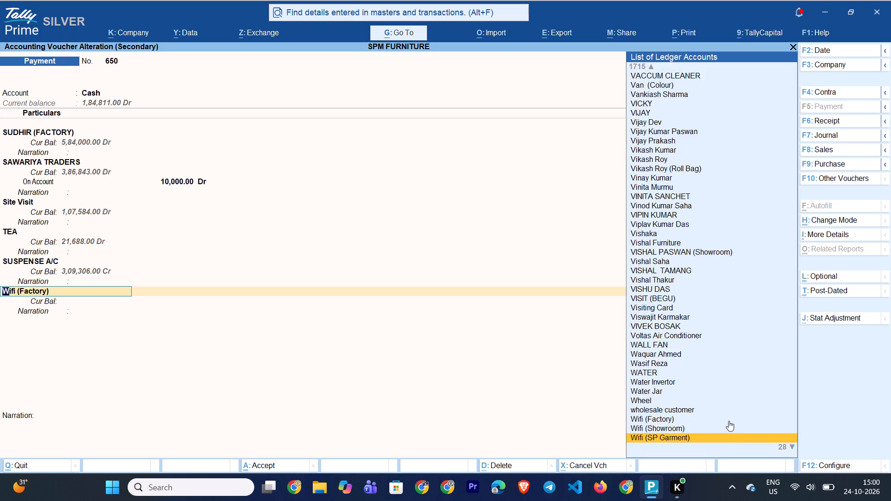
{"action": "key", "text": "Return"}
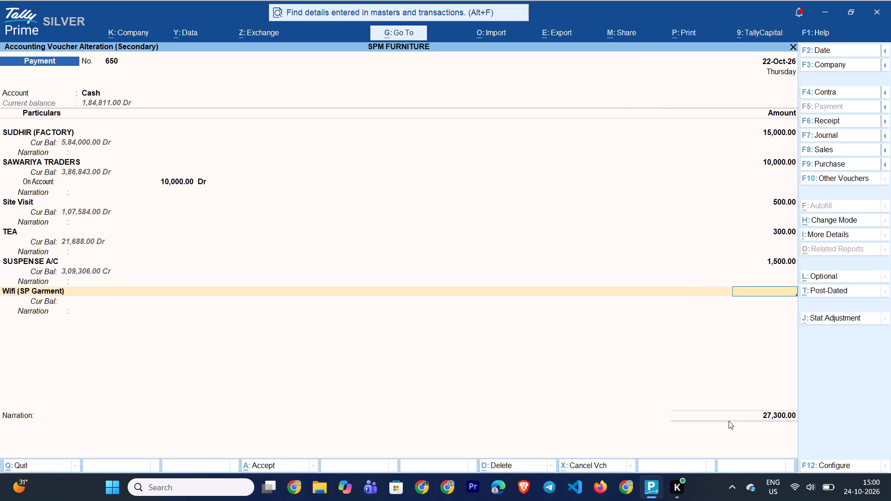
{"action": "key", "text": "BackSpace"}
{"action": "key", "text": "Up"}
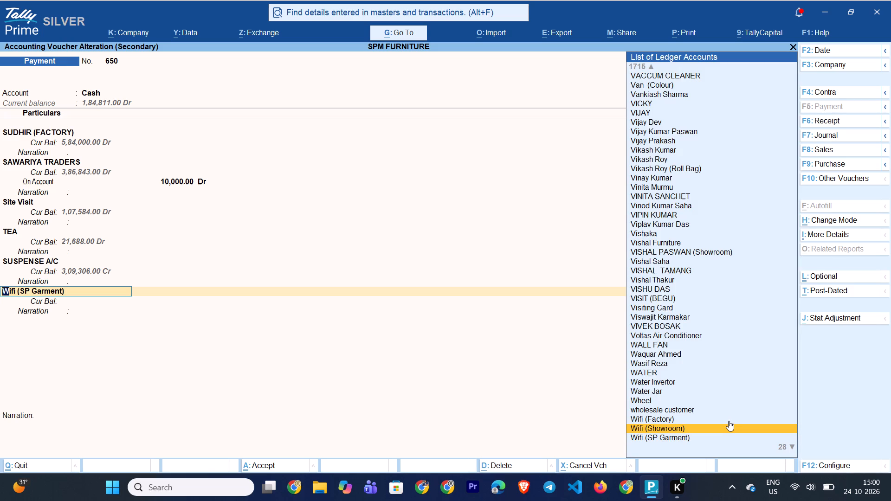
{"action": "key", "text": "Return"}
Enter 3,000 for Wifi (Showroom), allocate it all to the ADMINISTRATION OVERHEADS cost centre, and save the voucher.
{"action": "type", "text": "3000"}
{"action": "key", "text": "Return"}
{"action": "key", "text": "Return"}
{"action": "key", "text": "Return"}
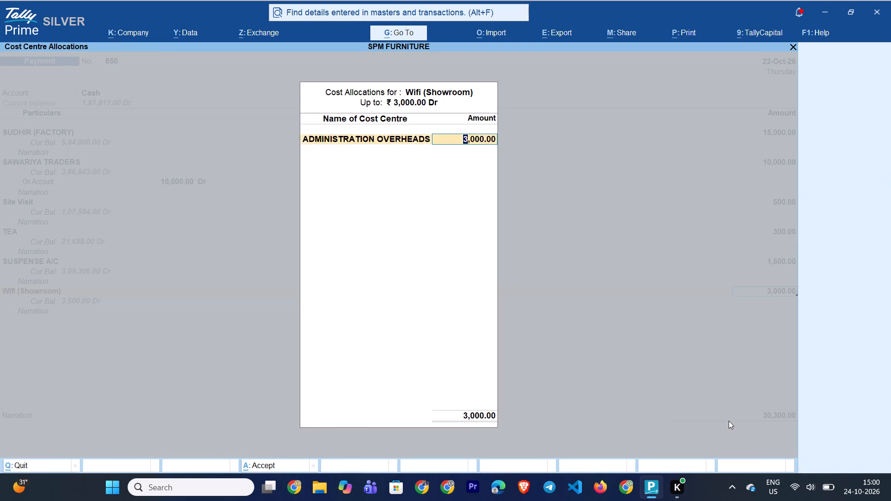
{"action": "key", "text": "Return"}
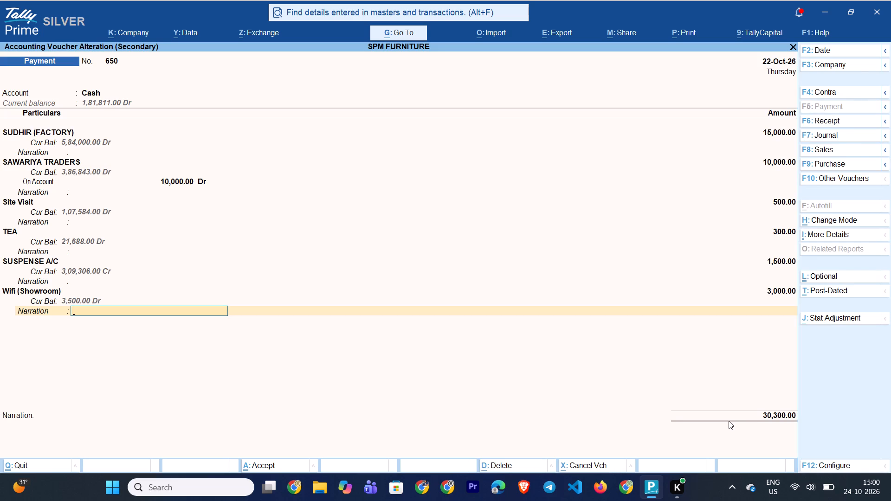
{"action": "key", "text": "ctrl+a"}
Add a new receipt voucher from receipt 658 in the Cash ledger, dated 23-10-2026, with Cash as the account.
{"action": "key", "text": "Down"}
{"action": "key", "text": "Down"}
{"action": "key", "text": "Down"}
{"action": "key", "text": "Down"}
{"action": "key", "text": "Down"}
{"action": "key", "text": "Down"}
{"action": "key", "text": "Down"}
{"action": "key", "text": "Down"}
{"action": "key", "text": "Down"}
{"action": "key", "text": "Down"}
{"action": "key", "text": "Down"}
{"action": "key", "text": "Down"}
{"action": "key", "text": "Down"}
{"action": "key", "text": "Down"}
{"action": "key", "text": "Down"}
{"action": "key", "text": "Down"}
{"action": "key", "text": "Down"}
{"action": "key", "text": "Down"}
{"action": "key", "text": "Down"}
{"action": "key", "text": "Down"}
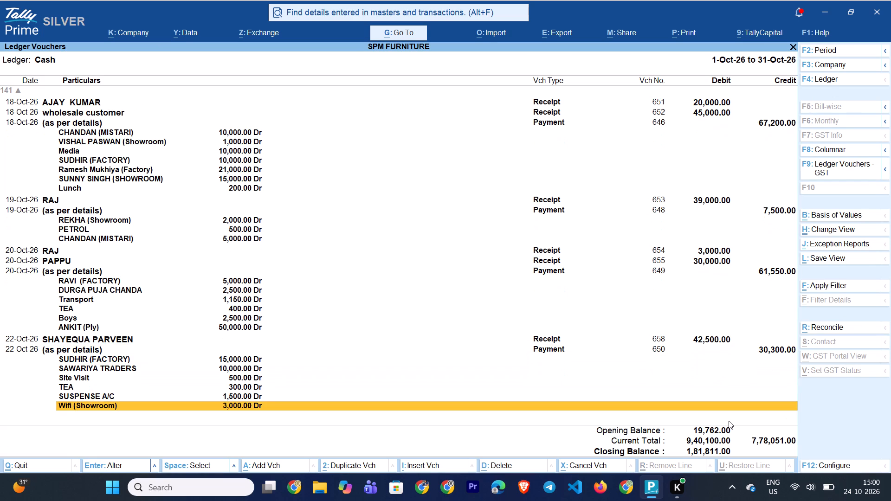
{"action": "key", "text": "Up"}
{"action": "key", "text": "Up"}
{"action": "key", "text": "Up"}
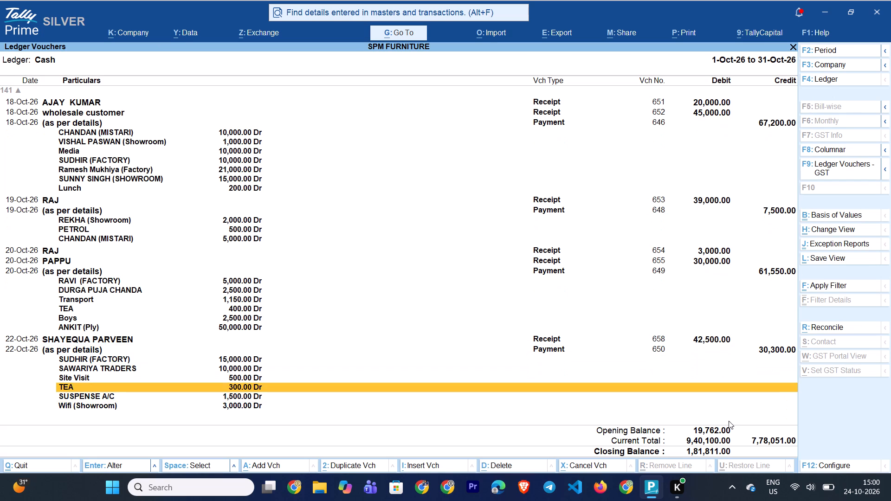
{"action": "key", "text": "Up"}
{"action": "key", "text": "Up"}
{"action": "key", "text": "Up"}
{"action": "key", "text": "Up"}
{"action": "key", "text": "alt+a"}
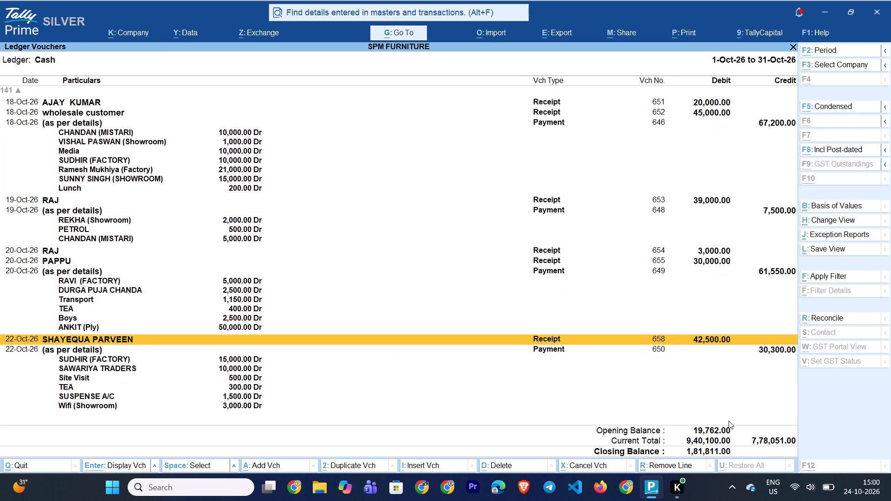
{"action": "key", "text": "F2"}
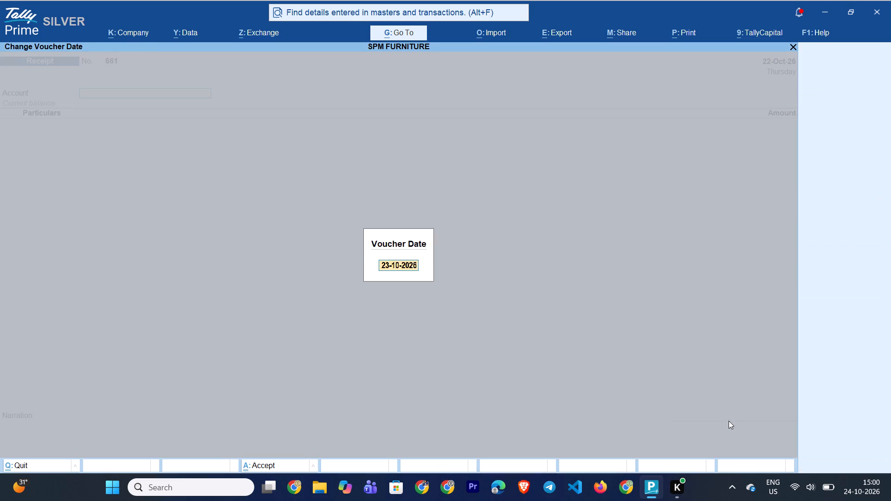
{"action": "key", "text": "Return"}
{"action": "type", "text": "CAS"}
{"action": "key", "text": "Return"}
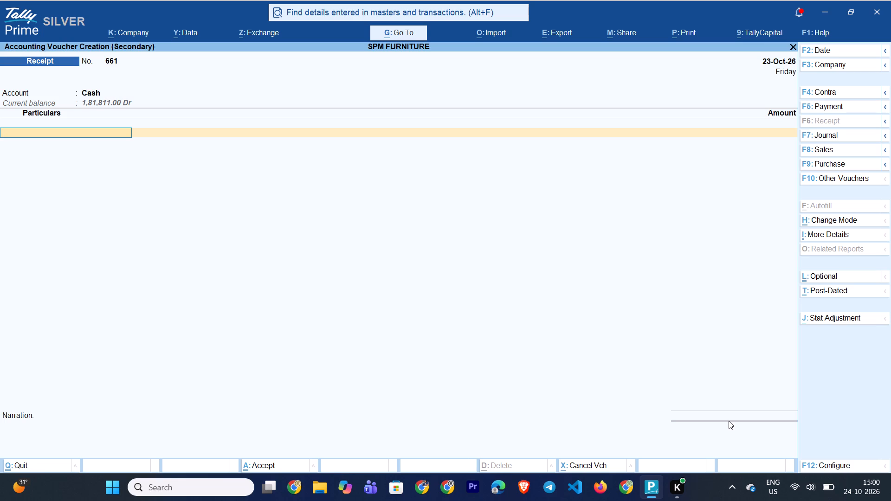
In receipt voucher 661, credit the longer-named ALOK customer ledger with 10,000.
{"action": "type", "text": "AO"}
{"action": "key", "text": "BackSpace"}
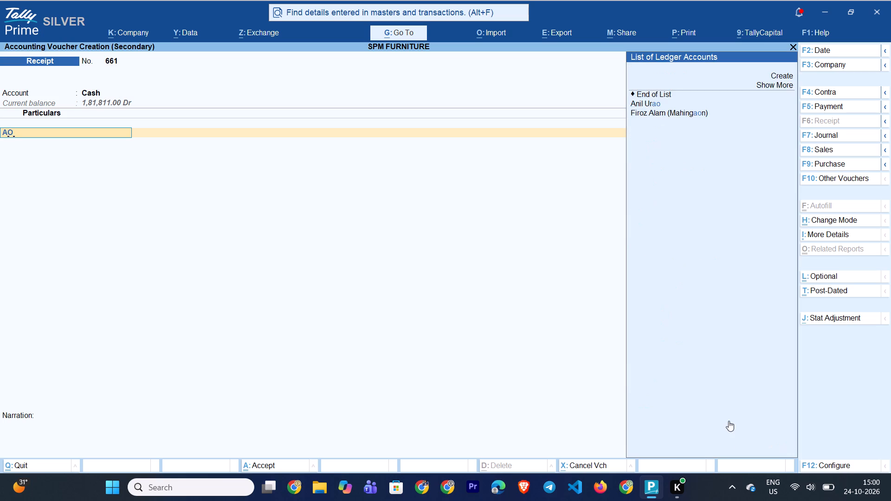
{"action": "type", "text": "LOCK"}
{"action": "key", "text": "Down"}
{"action": "key", "text": "Down"}
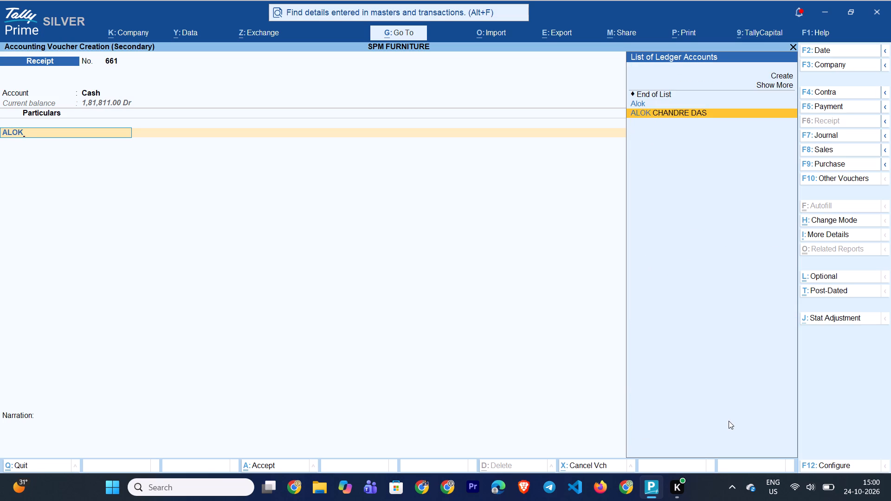
{"action": "key", "text": "Return"}
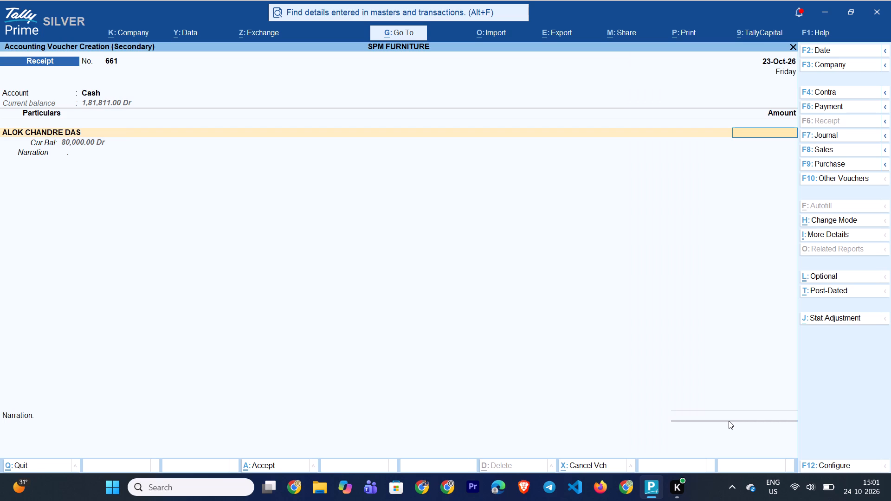
{"action": "type", "text": "10000"}
{"action": "key", "text": "Return"}
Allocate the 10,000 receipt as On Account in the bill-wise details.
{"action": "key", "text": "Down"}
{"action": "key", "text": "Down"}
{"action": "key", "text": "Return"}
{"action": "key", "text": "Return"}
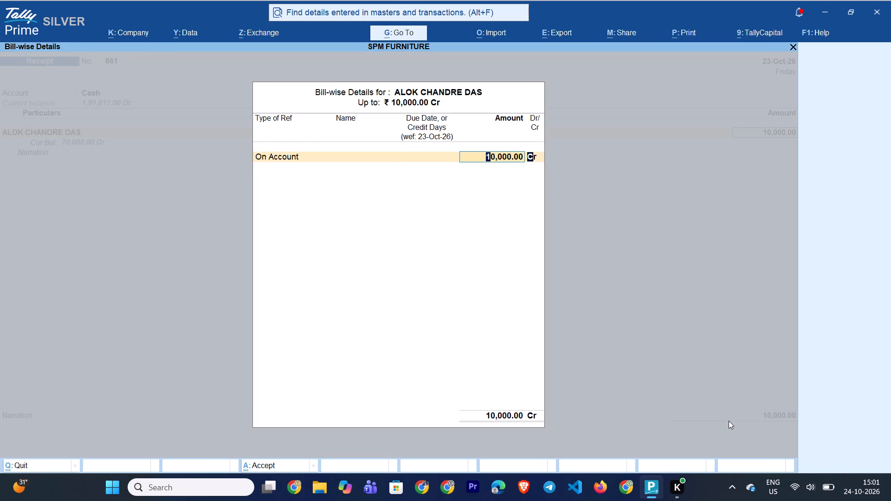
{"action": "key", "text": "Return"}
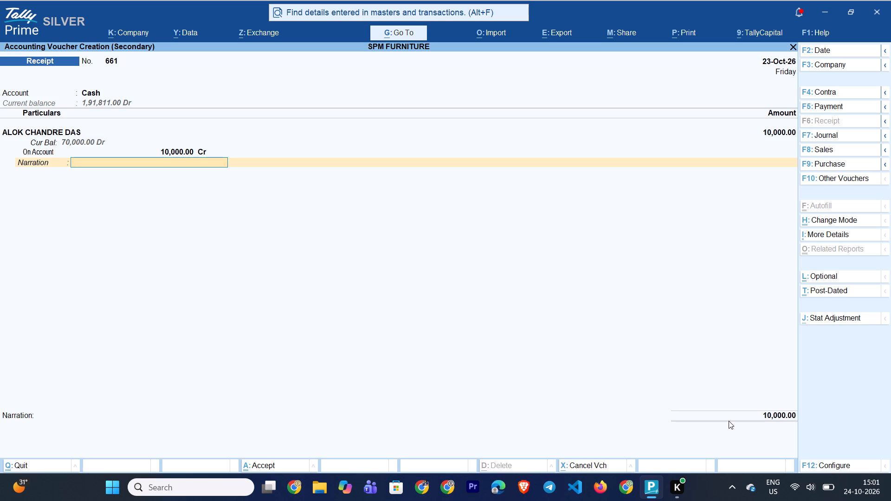
Change the receipt's bill allocation to Agst Ref against pending bill SPM/256/26-27 for 10,000.
{"action": "key", "text": "BackSpace"}
{"action": "key", "text": "BackSpace"}
{"action": "key", "text": "BackSpace"}
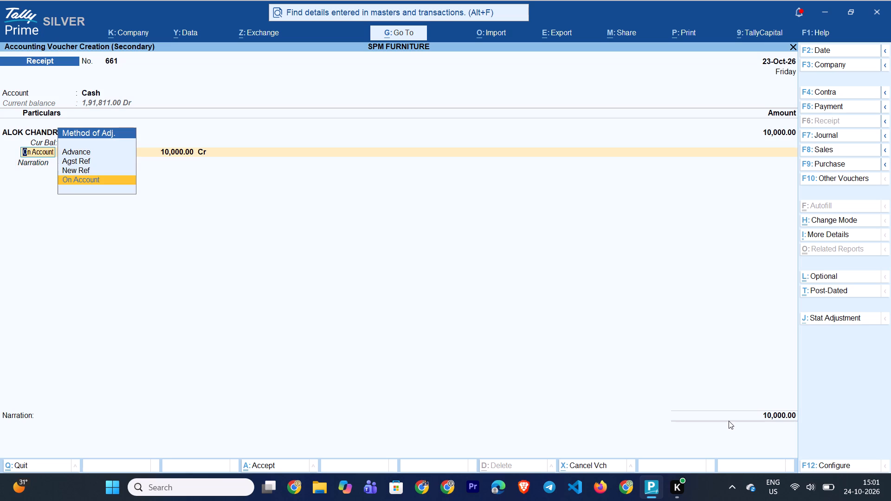
{"action": "key", "text": "BackSpace"}
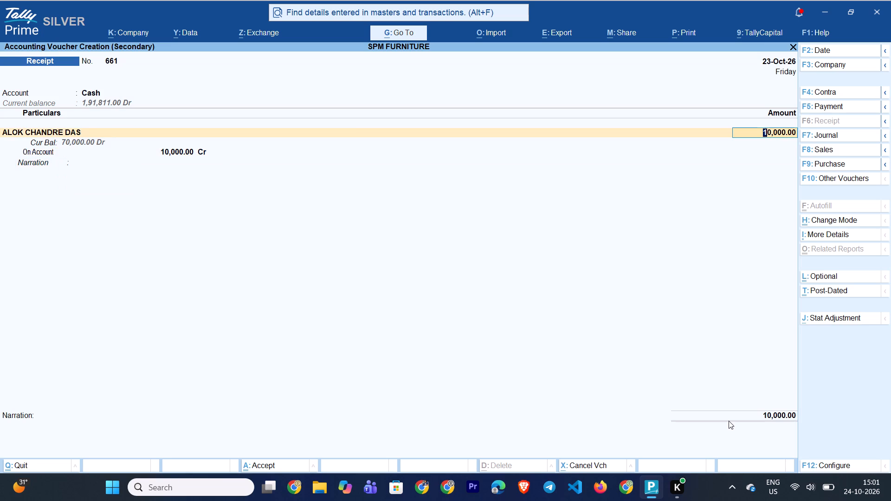
{"action": "key", "text": "Return"}
{"action": "key", "text": "Up"}
{"action": "key", "text": "Up"}
{"action": "key", "text": "Return"}
{"action": "key", "text": "Return"}
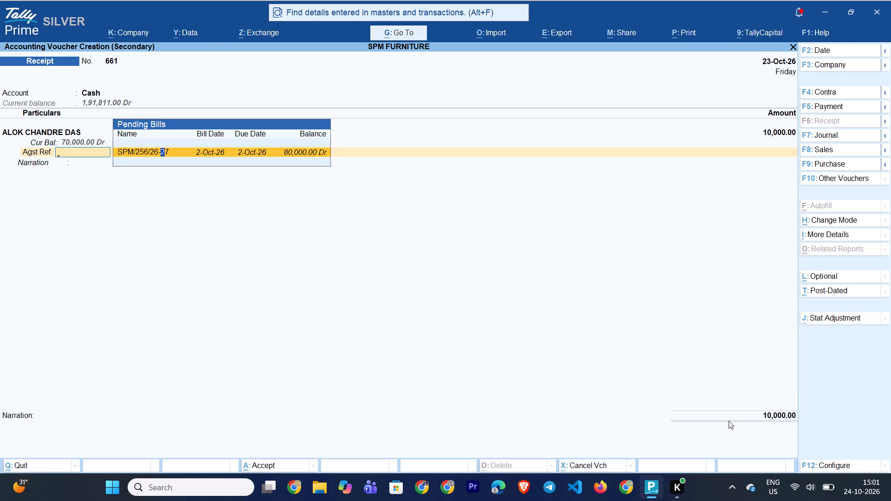
{"action": "key", "text": "Return"}
{"action": "key", "text": "Return"}
Enter B/278 as the customer entry's narration and save the receipt voucher.
{"action": "type", "text": "B/"}
{"action": "type", "text": "278"}
{"action": "key", "text": "Return"}
{"action": "key", "text": "ctrl+a"}
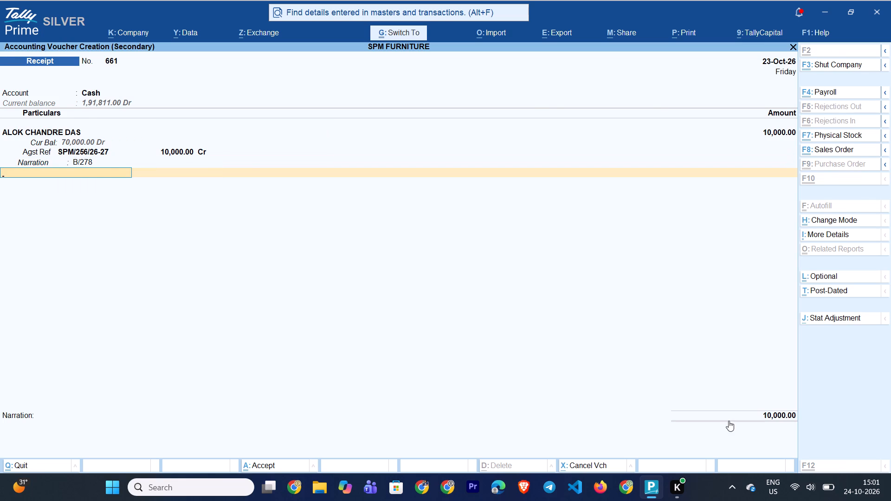
Add another receipt voucher after the last Cash ledger entry, with Cash as its account.
{"action": "key", "text": "Down"}
{"action": "key", "text": "Down"}
{"action": "key", "text": "Down"}
{"action": "key", "text": "Down"}
{"action": "key", "text": "Down"}
{"action": "key", "text": "Down"}
{"action": "key", "text": "Down"}
{"action": "key", "text": "Down"}
{"action": "key", "text": "Down"}
{"action": "key", "text": "Down"}
{"action": "key", "text": "Down"}
{"action": "key", "text": "Down"}
{"action": "key", "text": "Down"}
{"action": "key", "text": "Down"}
{"action": "key", "text": "Down"}
{"action": "key", "text": "Down"}
{"action": "key", "text": "Down"}
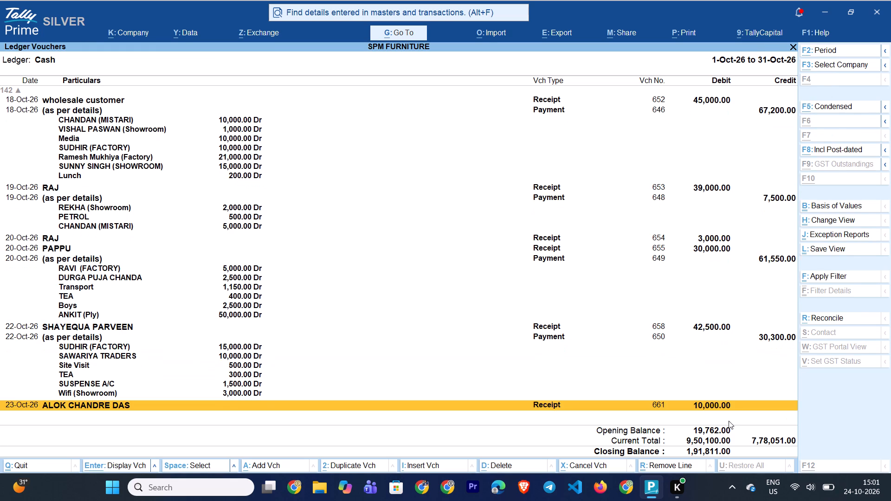
{"action": "key", "text": "alt+a"}
{"action": "type", "text": "CAS"}
{"action": "key", "text": "Return"}
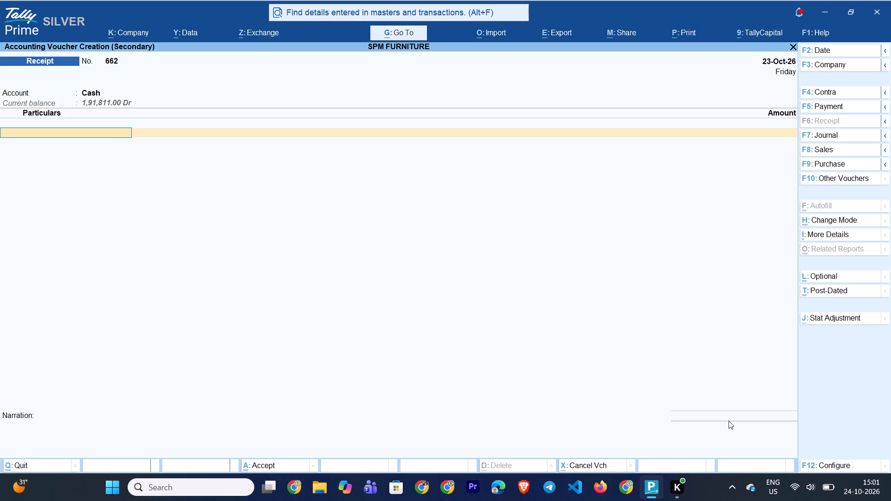
Credit 30,000 to the customer ledger Muklesh in the receipt, allocating the full amount as On Account.
{"action": "type", "text": "MUKHT"}
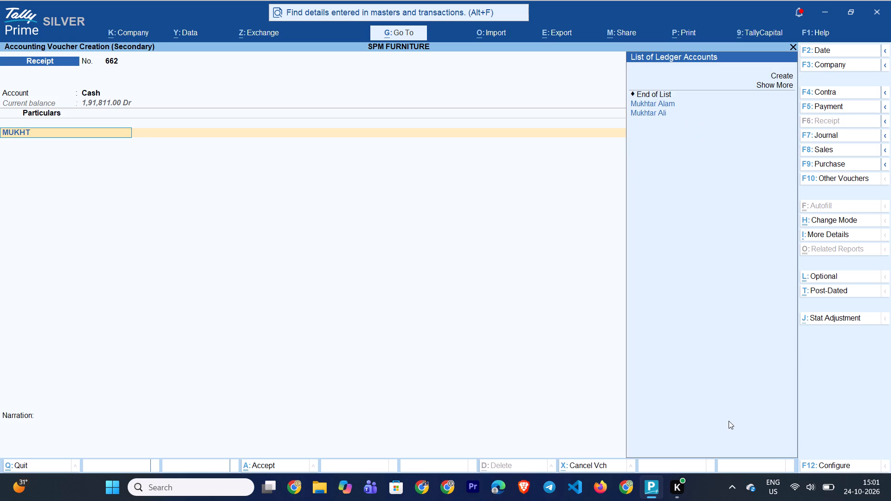
{"action": "key", "text": "Down"}
{"action": "key", "text": "Down"}
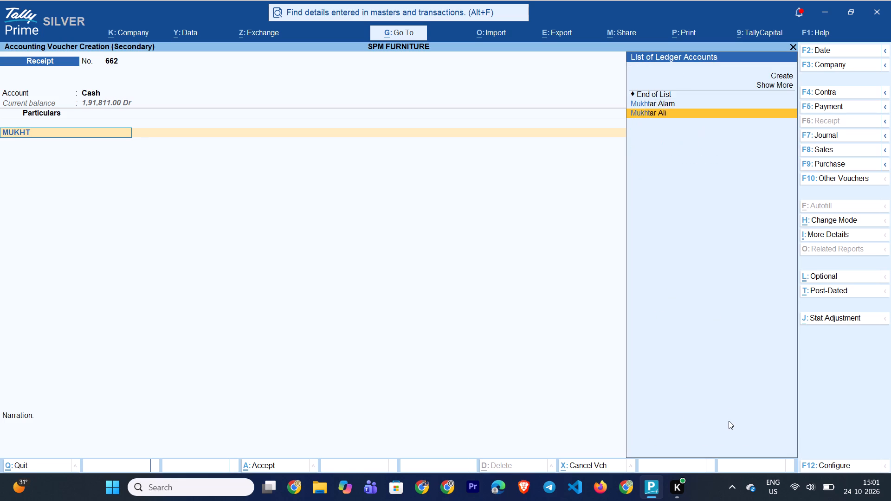
{"action": "key", "text": "Up"}
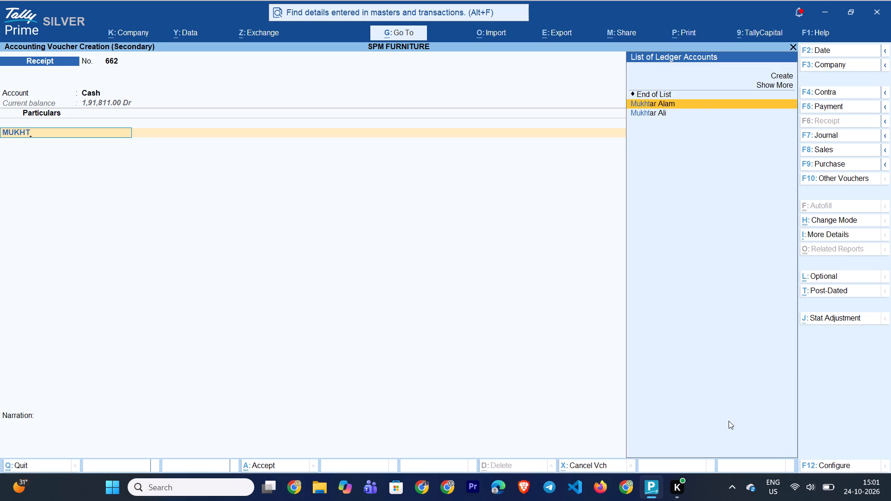
{"action": "key", "text": "BackSpace"}
{"action": "key", "text": "BackSpace"}
{"action": "type", "text": "LES"}
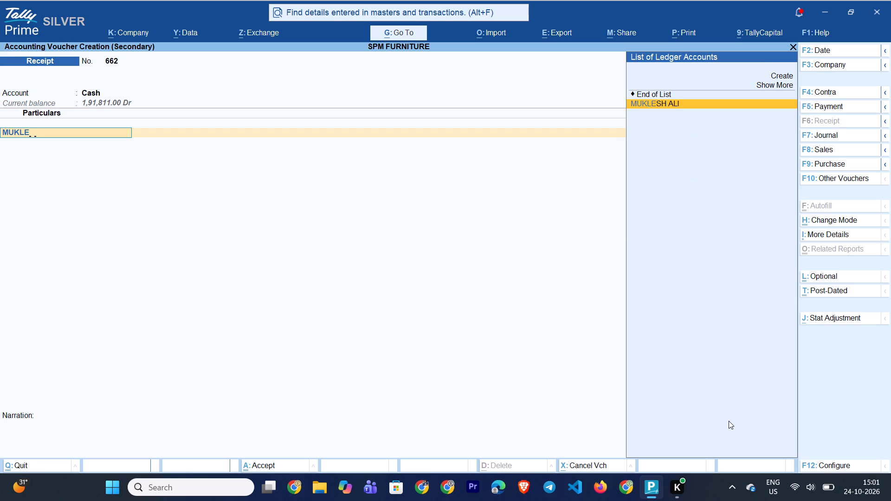
{"action": "key", "text": "Return"}
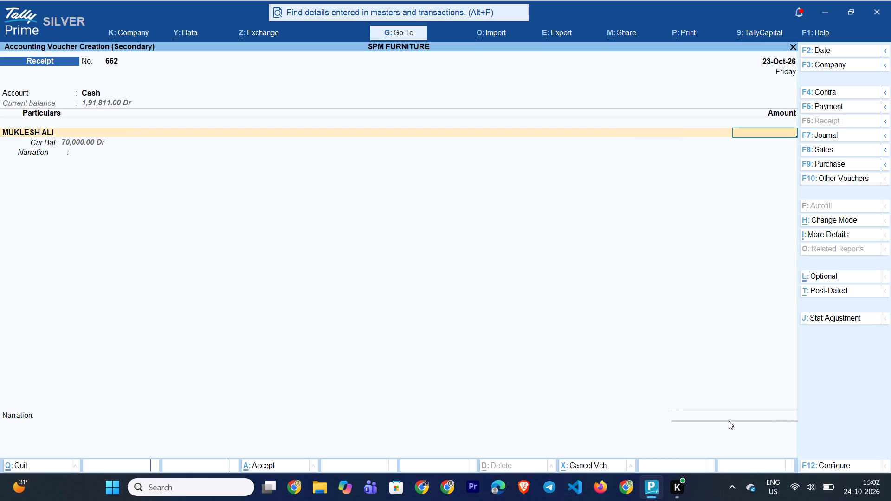
{"action": "type", "text": "30000"}
{"action": "key", "text": "Return"}
{"action": "key", "text": "Down"}
{"action": "key", "text": "Down"}
{"action": "key", "text": "Return"}
{"action": "key", "text": "Return"}
{"action": "key", "text": "Return"}
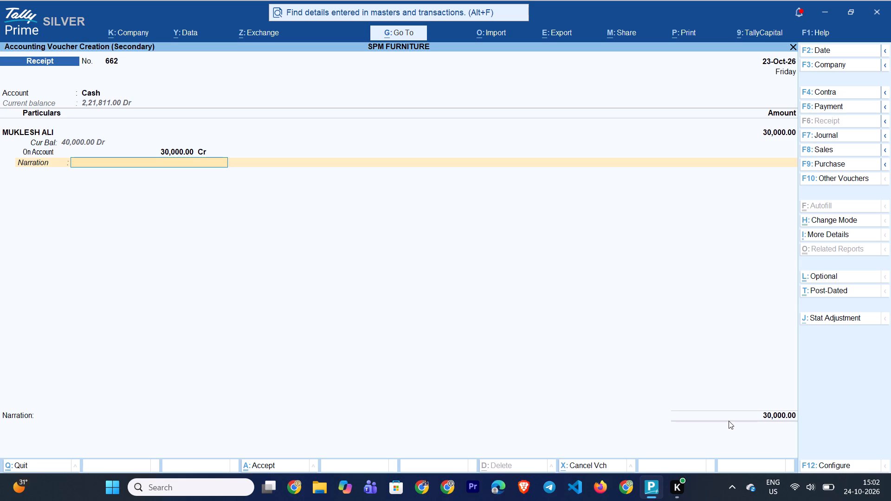
Enter B/303 as the customer entry's narration and save the receipt voucher.
{"action": "type", "text": "B/"}
{"action": "key", "text": "2"}
{"action": "key", "text": "BackSpace"}
{"action": "type", "text": "303"}
{"action": "key", "text": "Return"}
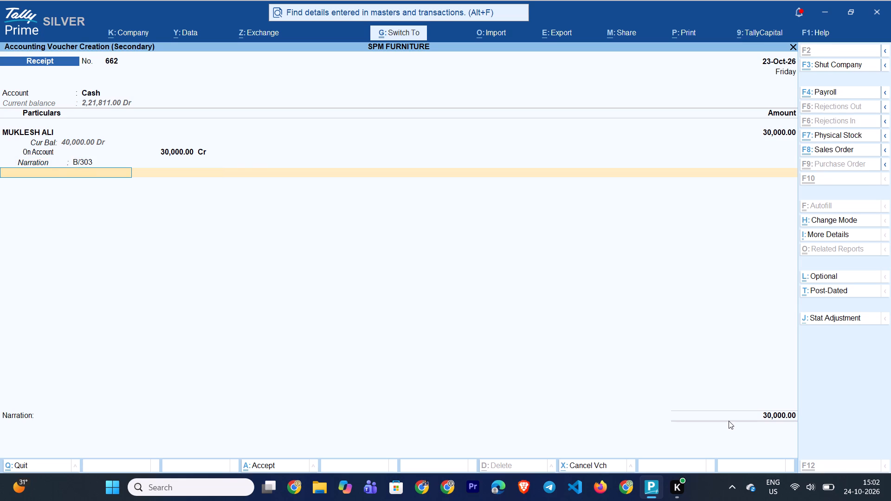
{"action": "key", "text": "ctrl+a"}
Duplicate the last receipt in the Cash ledger and set the copy's account to BANDHAN BANK A/C.
{"action": "key", "text": "Down"}
{"action": "key", "text": "Down"}
{"action": "key", "text": "Down"}
{"action": "key", "text": "Down"}
{"action": "key", "text": "Down"}
{"action": "key", "text": "Down"}
{"action": "key", "text": "Down"}
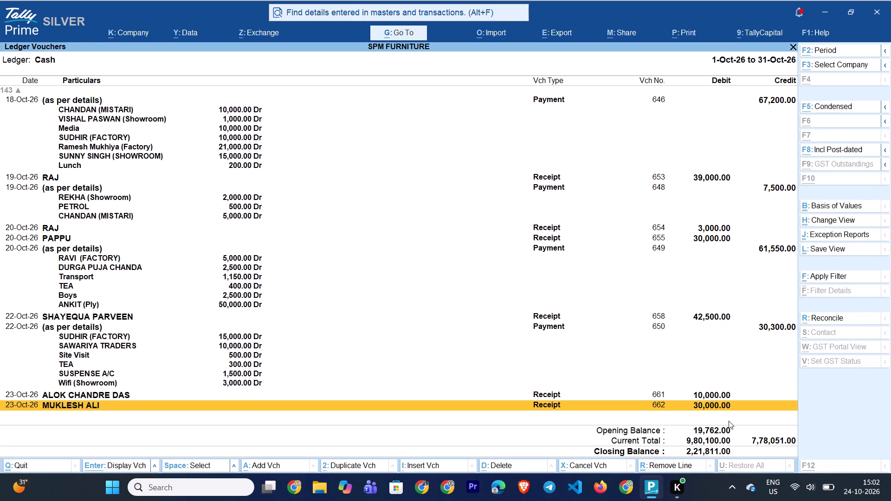
{"action": "key", "text": "alt+2"}
{"action": "type", "text": "BH"}
{"action": "key", "text": "BackSpace"}
{"action": "key", "text": "Down"}
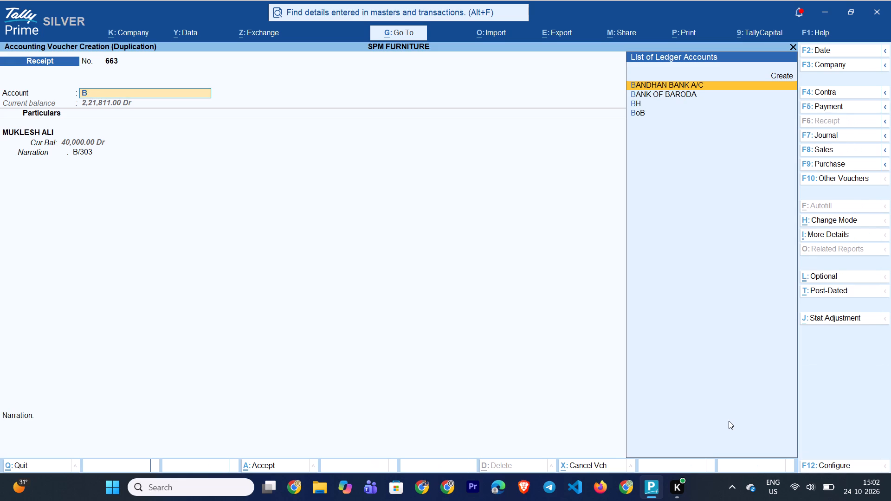
{"action": "key", "text": "Return"}
Allocate the duplicated receipt as Agst Ref against pending bill SPM/282/26-27 for 30,000.
{"action": "key", "text": "ctrl+a"}
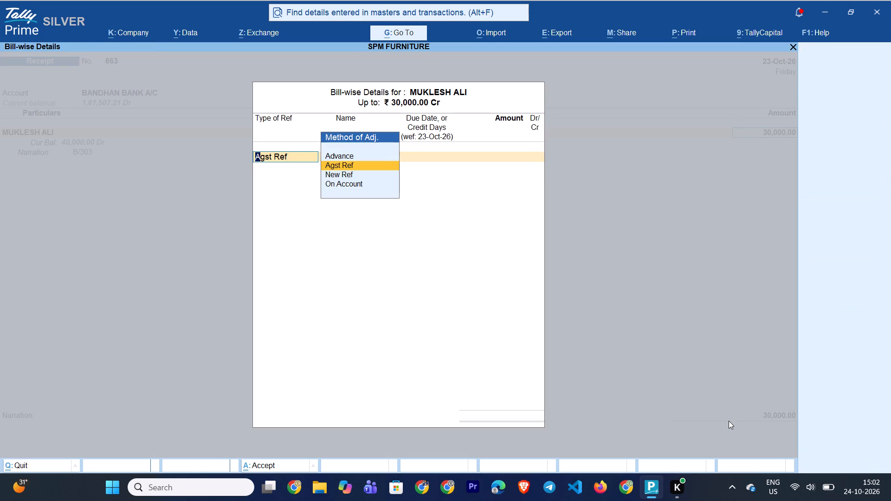
{"action": "key", "text": "Return"}
{"action": "key", "text": "Return"}
{"action": "key", "text": "Return"}
{"action": "key", "text": "Return"}
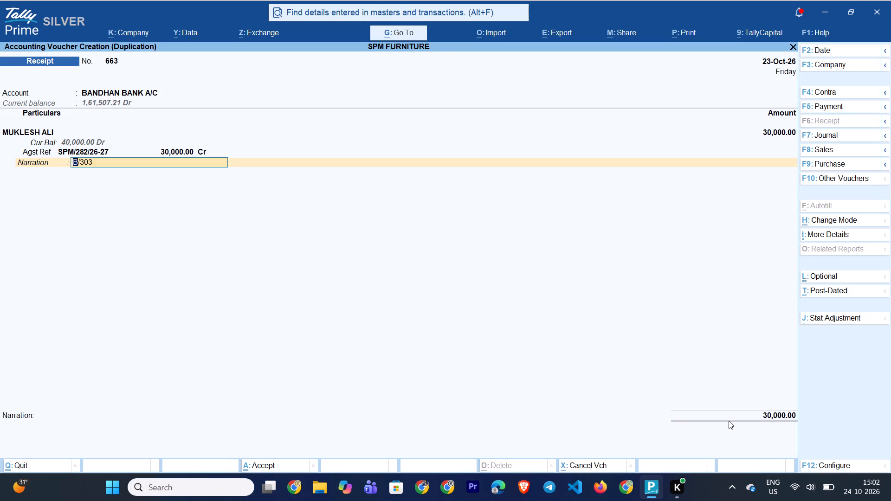
Set the bank receipt's amount and its allocation against SPM/282/26-27 to 40,000, and save the voucher.
{"action": "key", "text": "BackSpace"}
{"action": "key", "text": "BackSpace"}
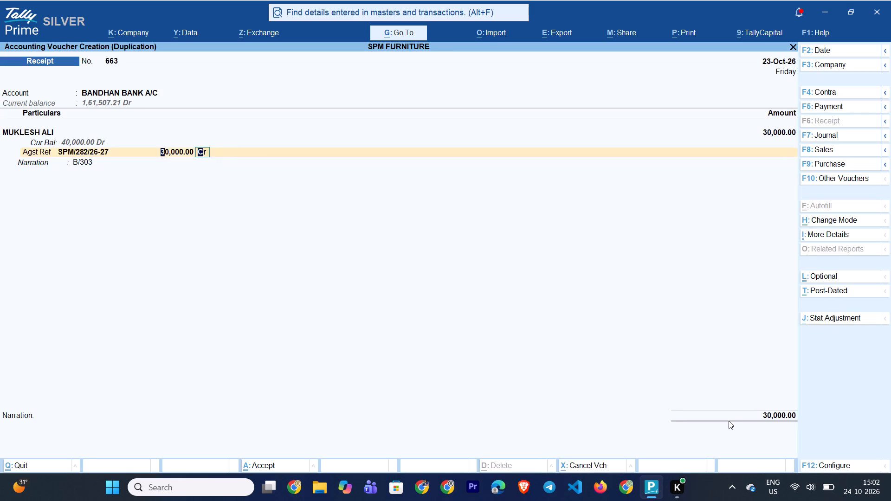
{"action": "key", "text": "BackSpace"}
{"action": "key", "text": "BackSpace"}
{"action": "key", "text": "BackSpace"}
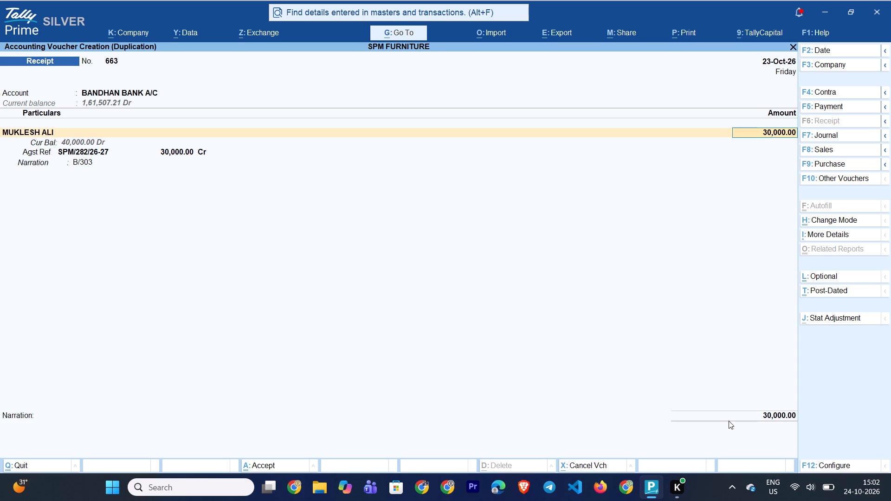
{"action": "type", "text": "40000"}
{"action": "key", "text": "Return"}
{"action": "key", "text": "Return"}
{"action": "key", "text": "Return"}
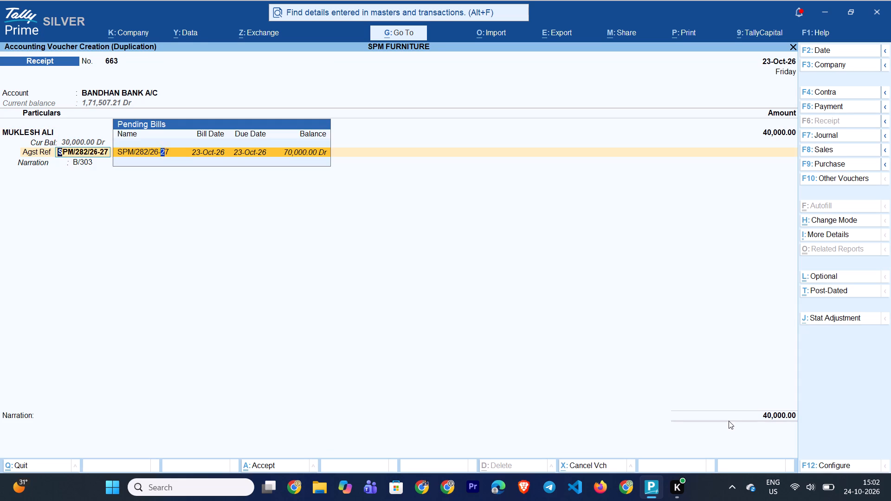
{"action": "type", "text": "40000"}
{"action": "key", "text": "Return"}
{"action": "key", "text": "Return"}
{"action": "key", "text": "Return"}
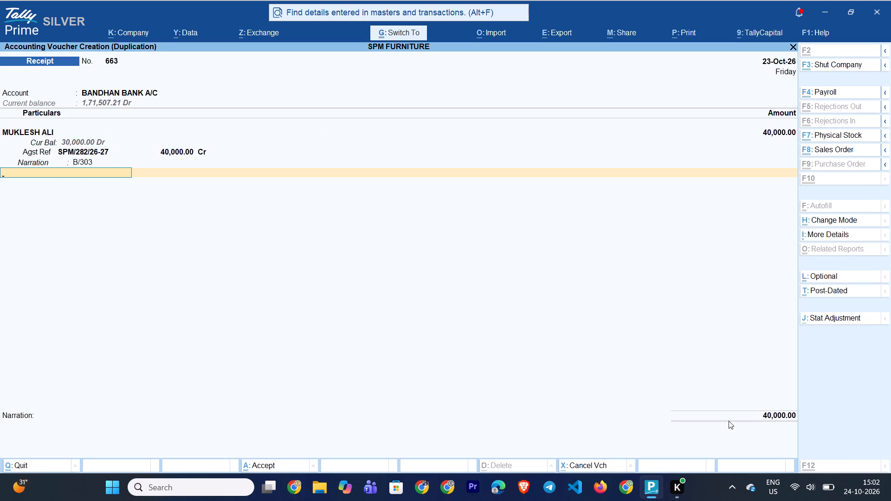
{"action": "key", "text": "ctrl+a"}
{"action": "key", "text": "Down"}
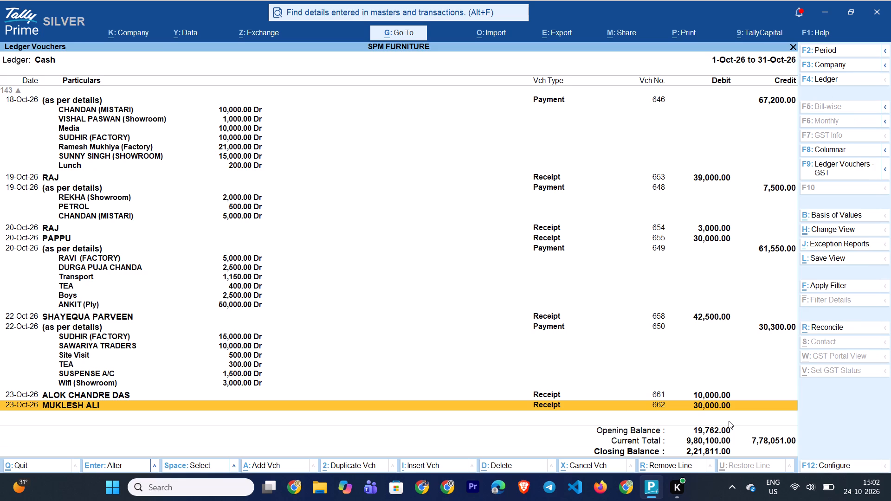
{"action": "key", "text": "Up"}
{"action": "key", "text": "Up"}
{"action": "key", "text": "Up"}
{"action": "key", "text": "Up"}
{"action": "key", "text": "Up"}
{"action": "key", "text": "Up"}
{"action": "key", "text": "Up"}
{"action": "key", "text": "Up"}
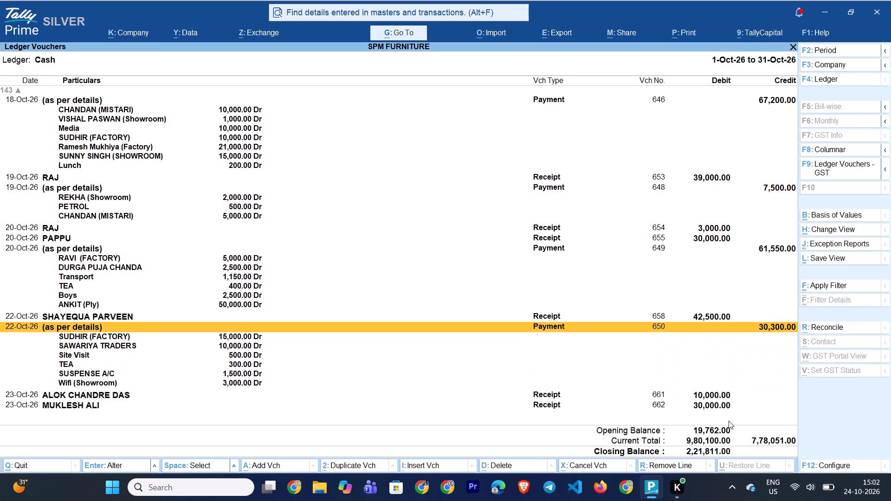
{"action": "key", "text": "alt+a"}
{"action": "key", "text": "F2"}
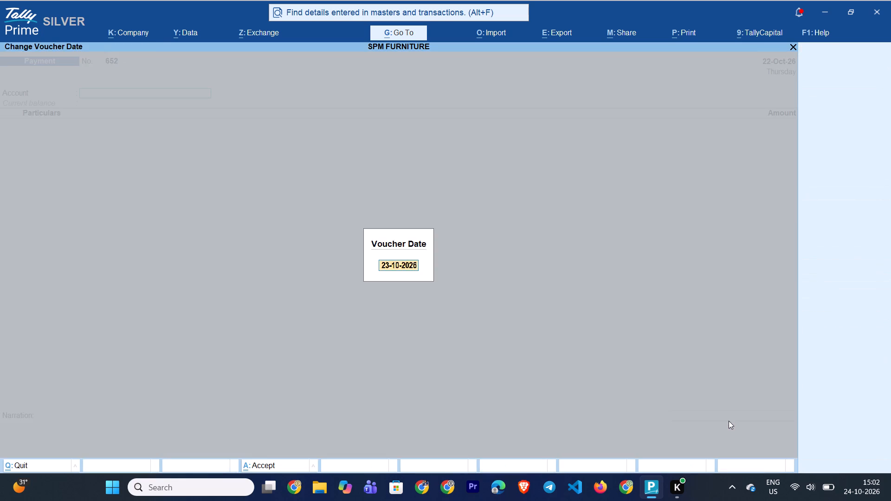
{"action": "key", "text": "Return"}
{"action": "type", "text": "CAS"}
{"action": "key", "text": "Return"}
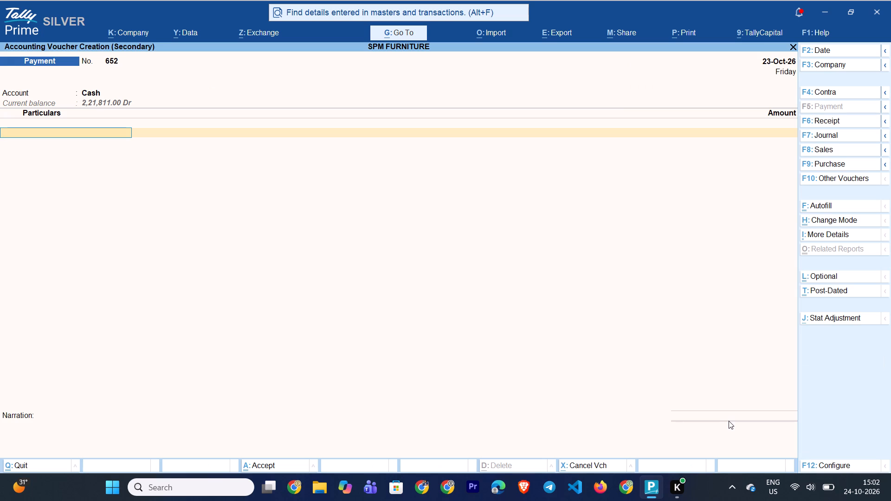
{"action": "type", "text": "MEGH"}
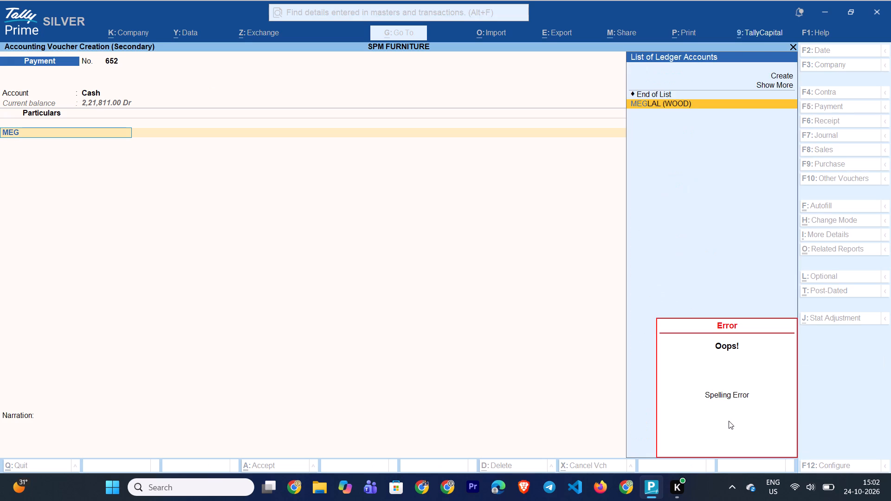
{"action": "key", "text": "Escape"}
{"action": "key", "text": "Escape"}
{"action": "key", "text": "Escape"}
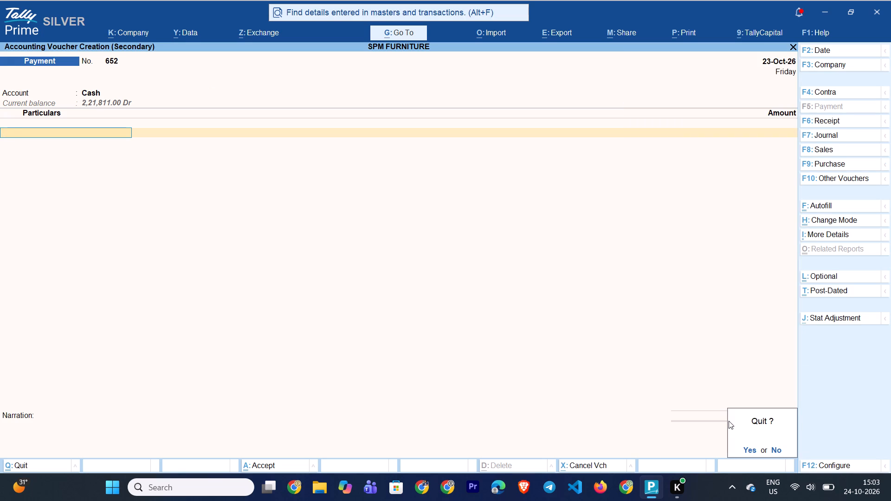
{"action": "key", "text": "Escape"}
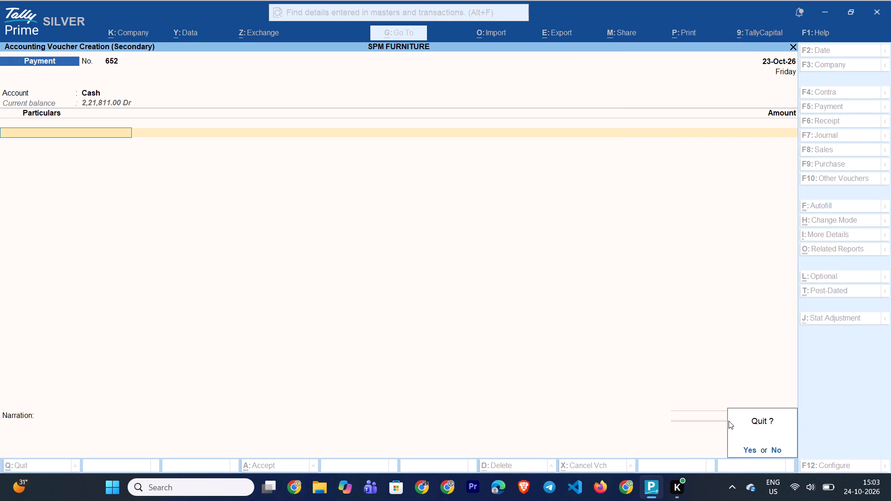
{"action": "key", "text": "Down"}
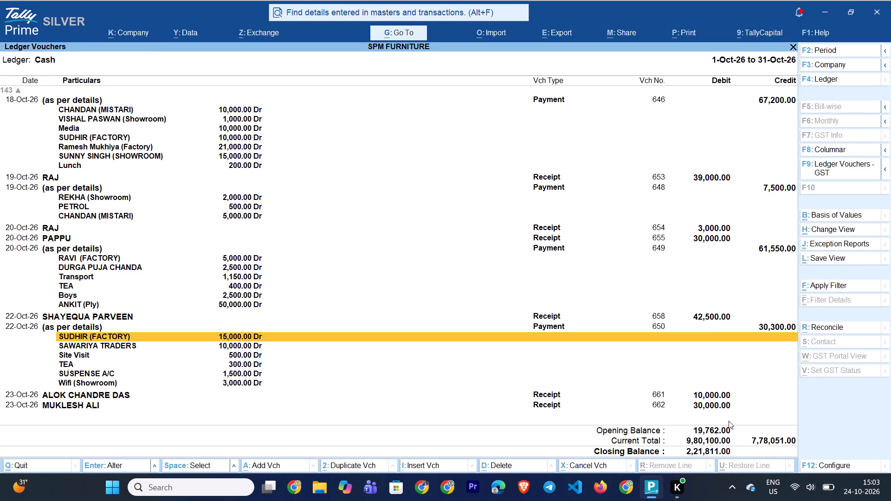
Add a payment voucher from the 22-Oct payment entry, dated 23-10-2026, with Cash as its account.
{"action": "key", "text": "Up"}
{"action": "key", "text": "alt+a"}
{"action": "key", "text": "F2"}
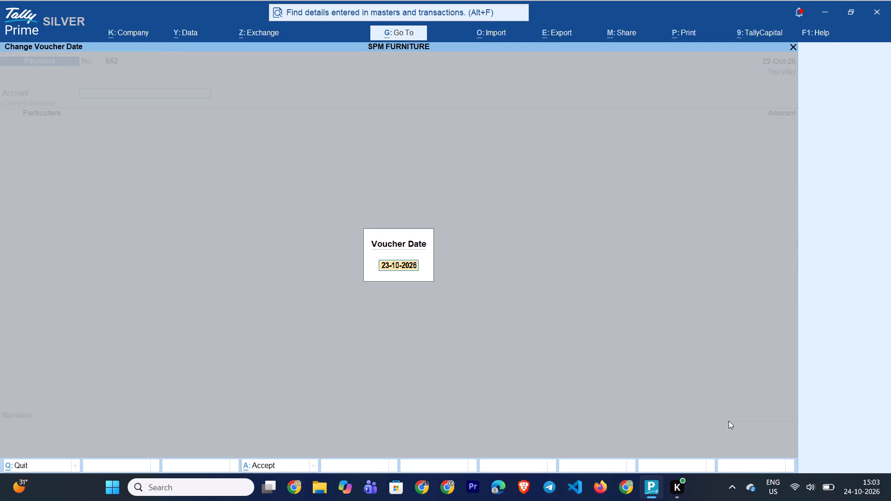
{"action": "key", "text": "Return"}
{"action": "type", "text": "CAS"}
{"action": "key", "text": "Return"}
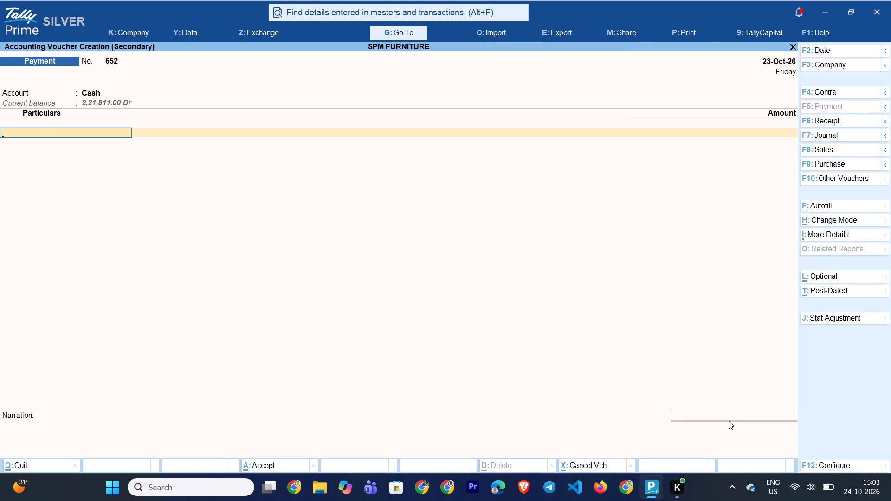
Enter MEGLAL (WOOD) in the payment for 5,000, allocated On Account, with its narration left blank.
{"action": "type", "text": "MAGH"}
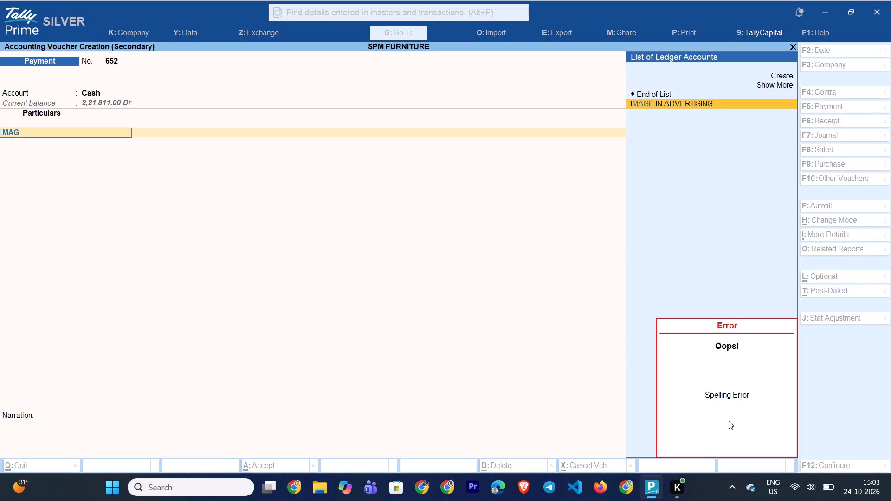
{"action": "key", "text": "BackSpace"}
{"action": "key", "text": "BackSpace"}
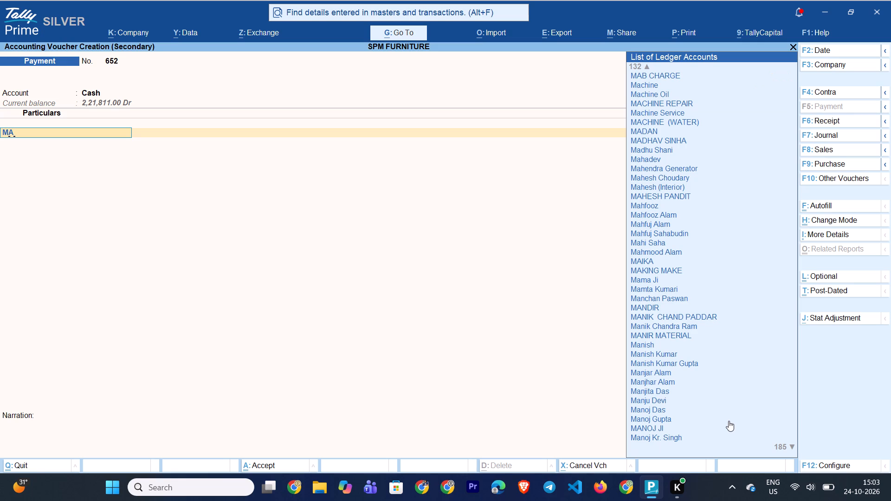
{"action": "key", "text": "BackSpace"}
{"action": "type", "text": "EGH"}
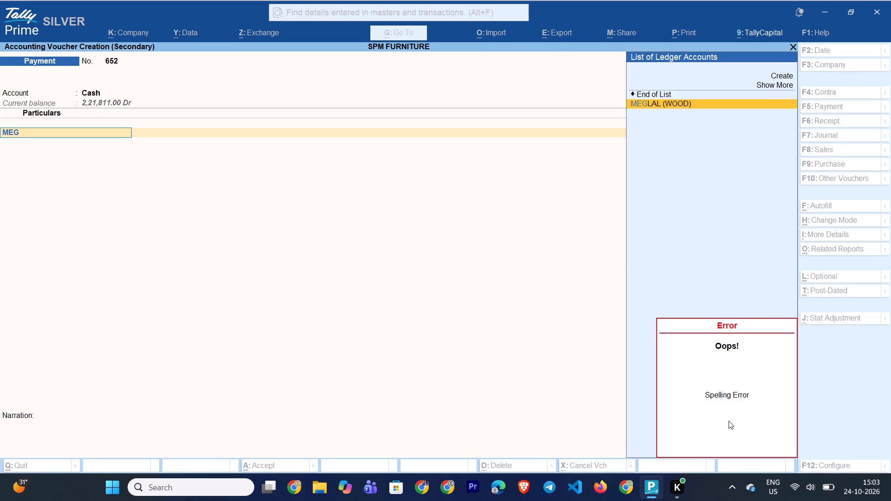
{"action": "key", "text": "Return"}
{"action": "key", "text": "Return"}
{"action": "type", "text": "5000"}
{"action": "key", "text": "Return"}
{"action": "key", "text": "Return"}
{"action": "key", "text": "Return"}
{"action": "key", "text": "Return"}
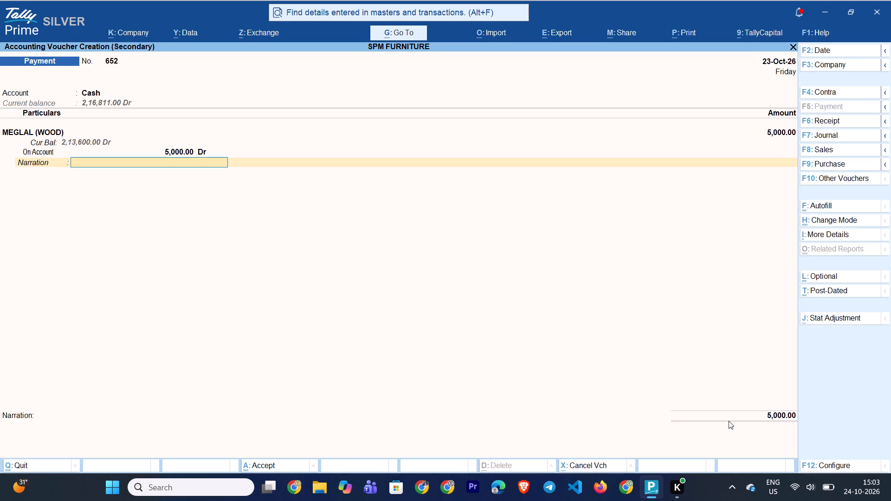
{"action": "key", "text": "Return"}
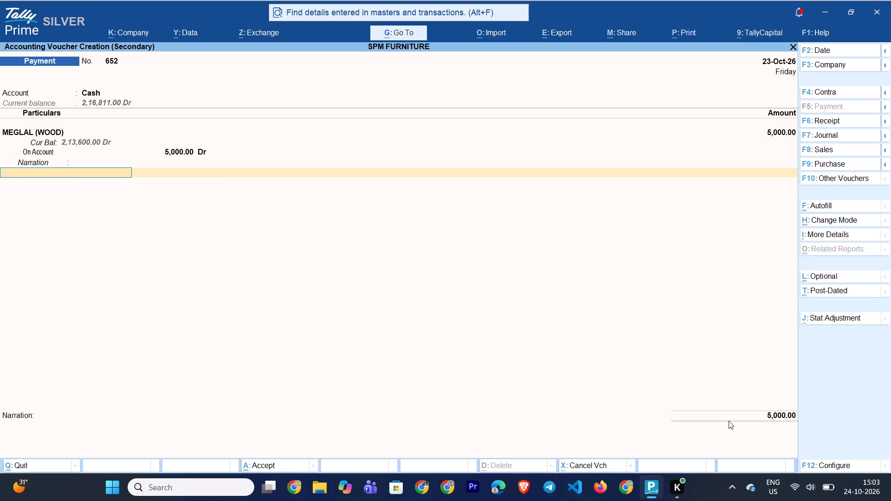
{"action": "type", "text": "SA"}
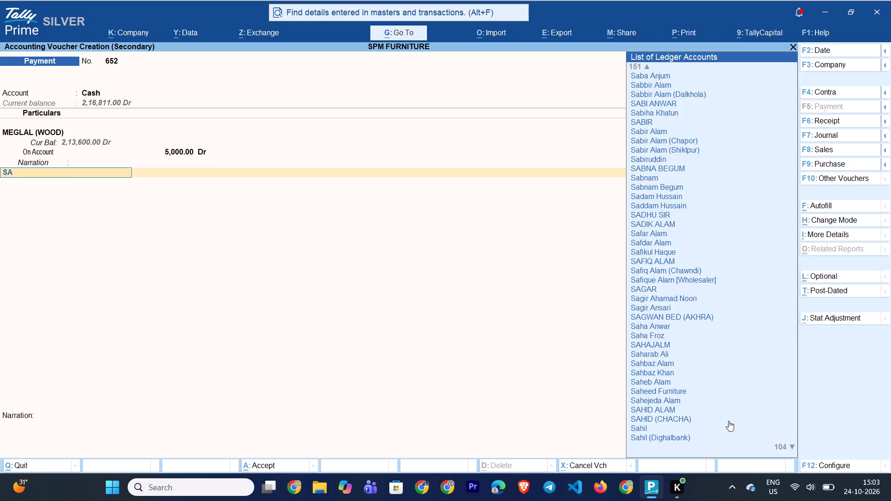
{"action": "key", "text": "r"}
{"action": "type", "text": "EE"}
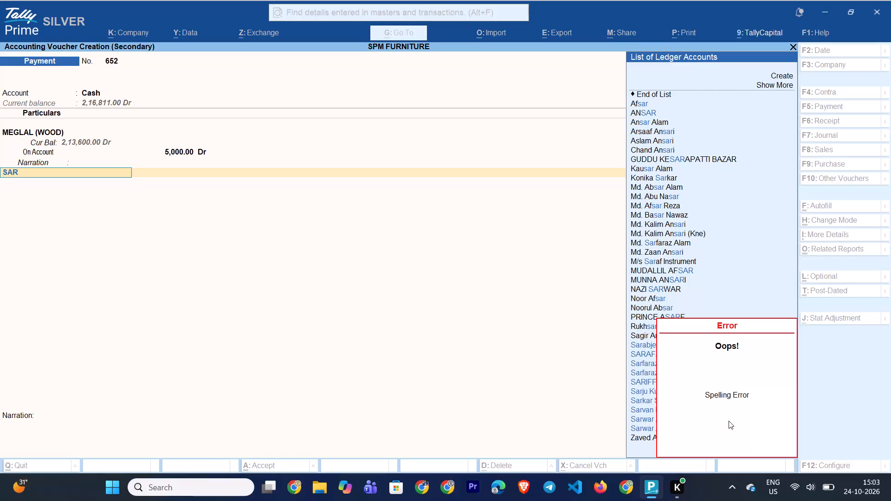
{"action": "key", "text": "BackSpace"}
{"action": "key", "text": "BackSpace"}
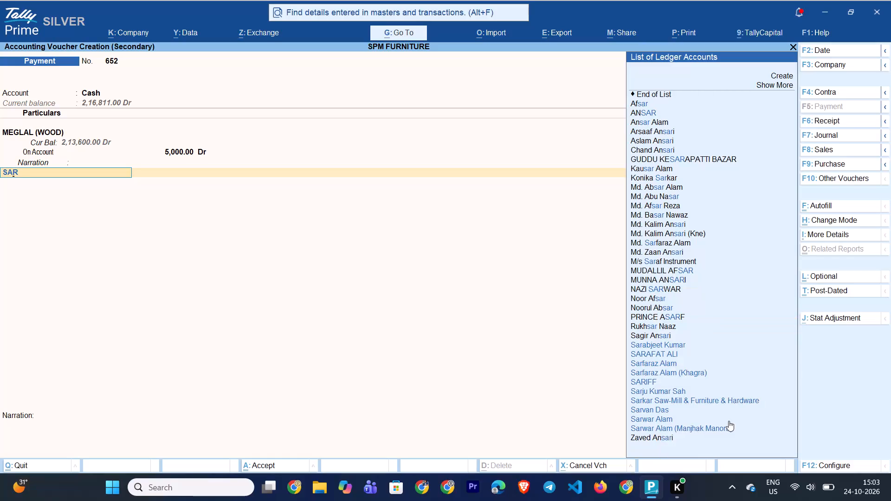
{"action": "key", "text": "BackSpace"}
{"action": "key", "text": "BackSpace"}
Add SUSPENSE A/C to the payment for 2,000 with the narration SAREE, and save the voucher.
{"action": "type", "text": "SUS"}
{"action": "key", "text": "Down"}
{"action": "key", "text": "Down"}
{"action": "key", "text": "Down"}
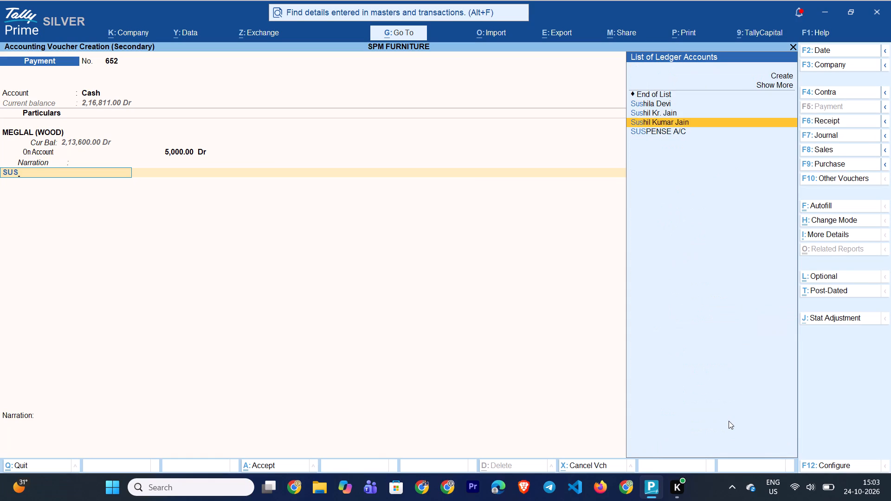
{"action": "key", "text": "Down"}
{"action": "key", "text": "Return"}
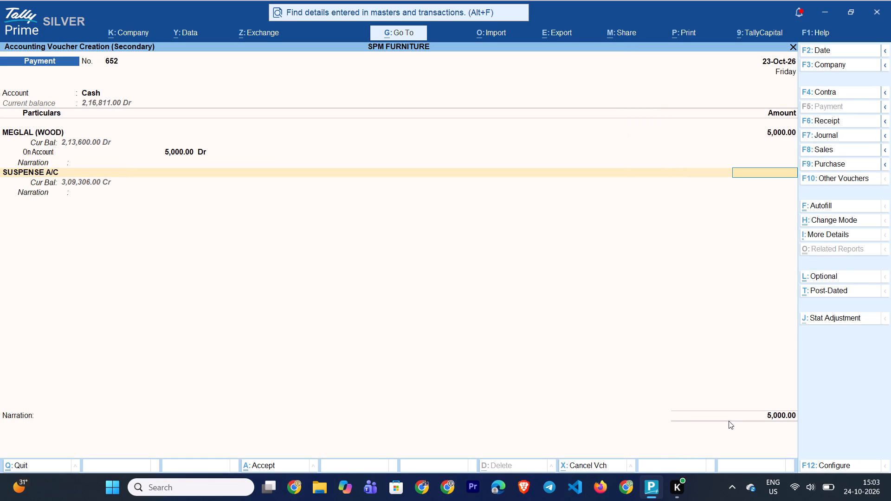
{"action": "type", "text": "2000"}
{"action": "key", "text": "Return"}
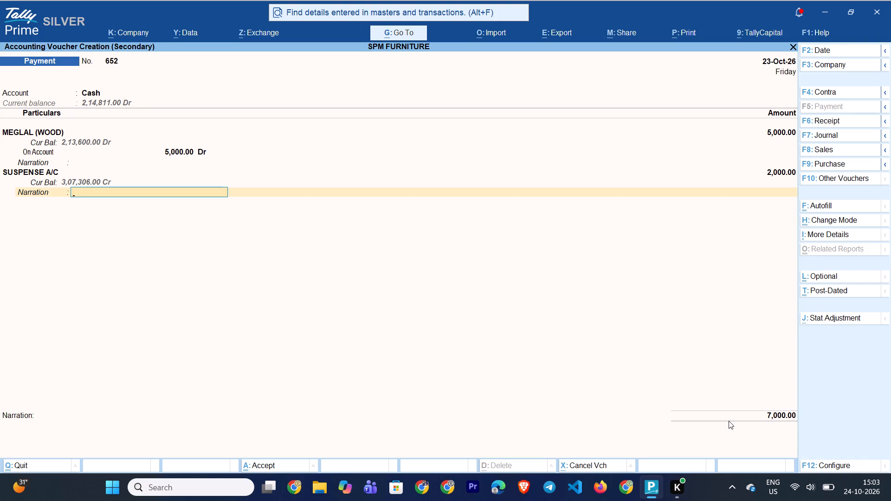
{"action": "type", "text": "SA"}
{"action": "type", "text": "REE"}
{"action": "key", "text": "Return"}
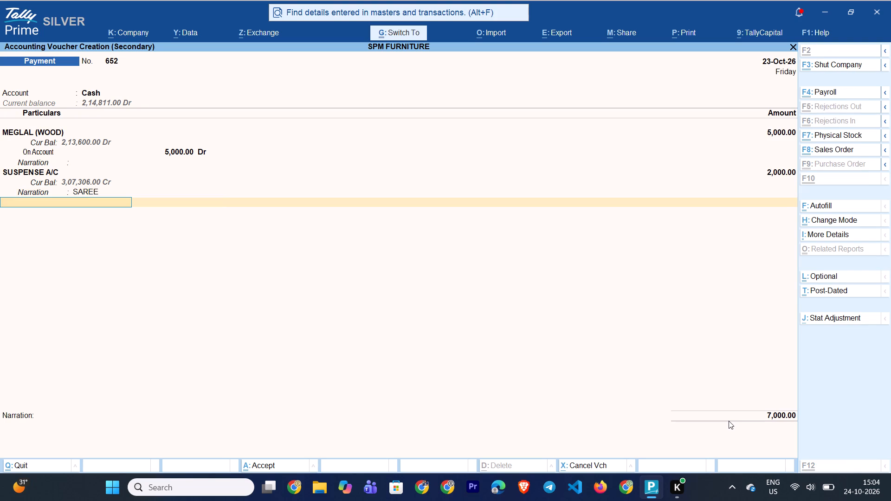
{"action": "key", "text": "ctrl+a"}
Reopen the 23-Oct cash payment voucher and add a Toto Faira line for 1,300 below SUSPENSE A/C.
{"action": "key", "text": "Down"}
{"action": "key", "text": "Down"}
{"action": "key", "text": "Down"}
{"action": "key", "text": "Down"}
{"action": "key", "text": "Down"}
{"action": "key", "text": "Down"}
{"action": "key", "text": "Down"}
{"action": "key", "text": "Down"}
{"action": "key", "text": "Down"}
{"action": "key", "text": "Down"}
{"action": "key", "text": "Down"}
{"action": "key", "text": "Down"}
{"action": "key", "text": "Down"}
{"action": "key", "text": "Down"}
{"action": "key", "text": "Down"}
{"action": "key", "text": "Down"}
{"action": "key", "text": "Down"}
{"action": "key", "text": "Down"}
{"action": "key", "text": "Down"}
{"action": "key", "text": "Down"}
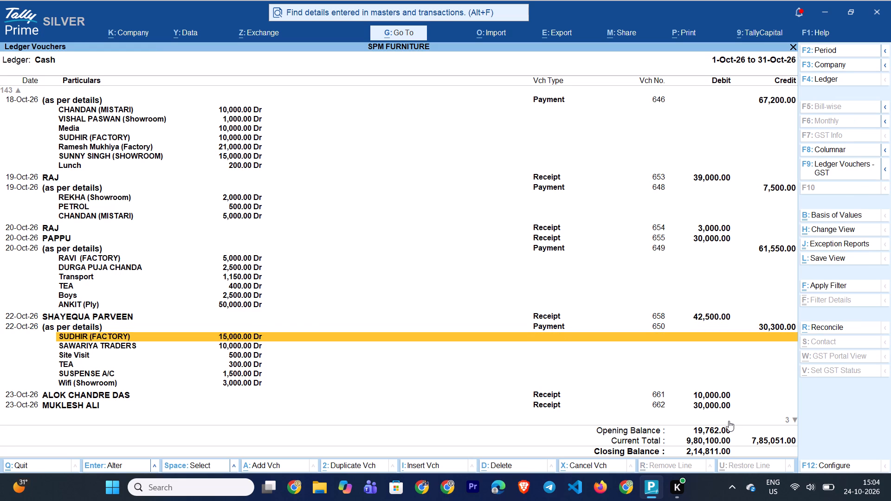
{"action": "key", "text": "Up"}
{"action": "key", "text": "Up"}
{"action": "key", "text": "Return"}
{"action": "key", "text": "Return"}
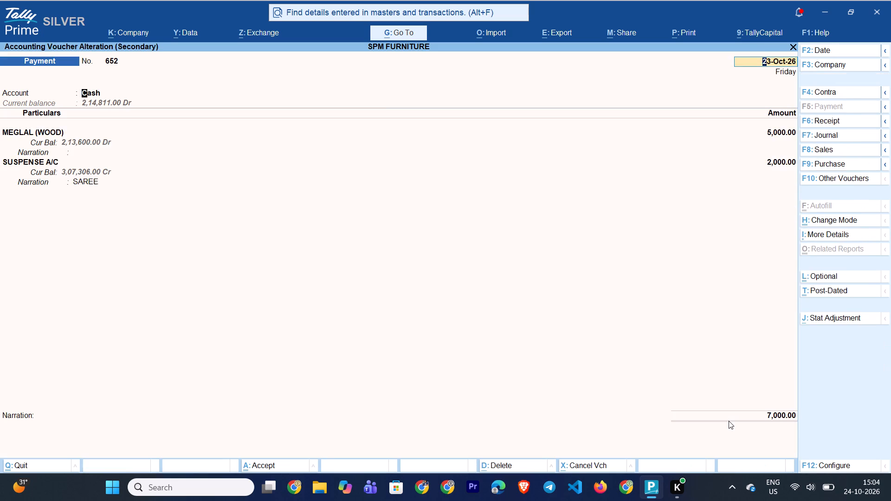
{"action": "key", "text": "Return"}
{"action": "key", "text": "Return"}
{"action": "key", "text": "Return"}
{"action": "key", "text": "Return"}
{"action": "key", "text": "Return"}
{"action": "key", "text": "Return"}
{"action": "key", "text": "Return"}
{"action": "key", "text": "Return"}
{"action": "key", "text": "Return"}
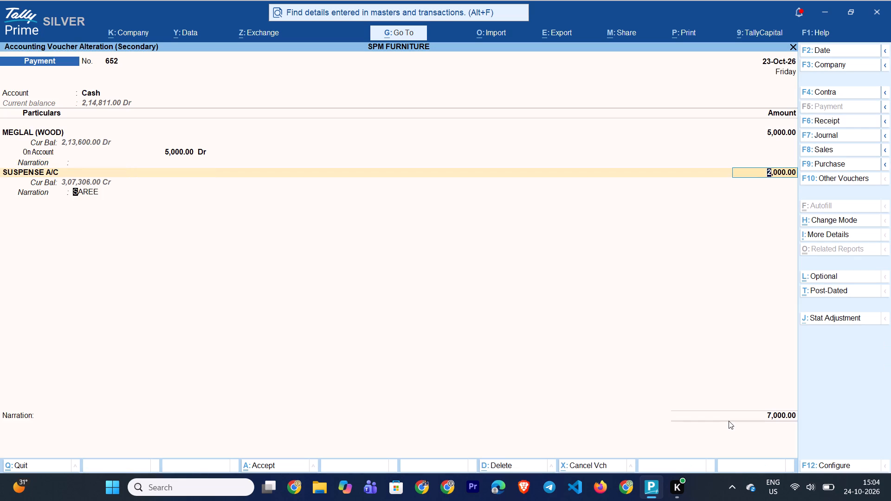
{"action": "key", "text": "Return"}
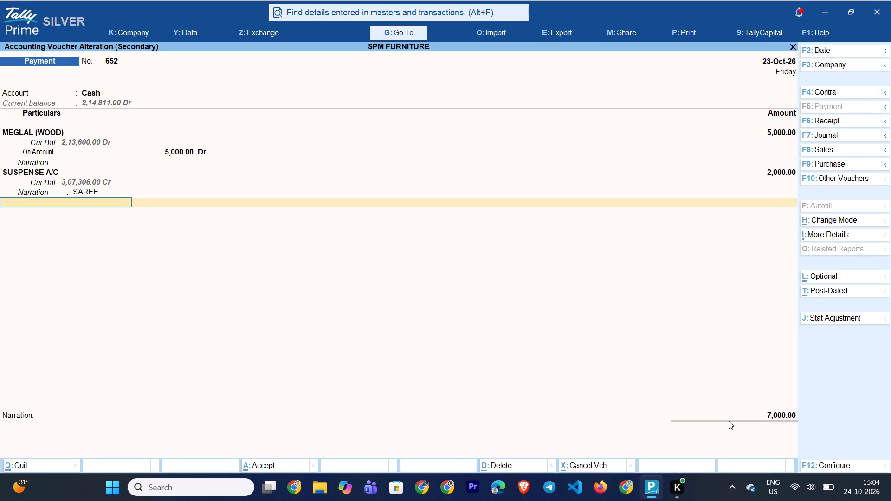
{"action": "type", "text": "FAIR"}
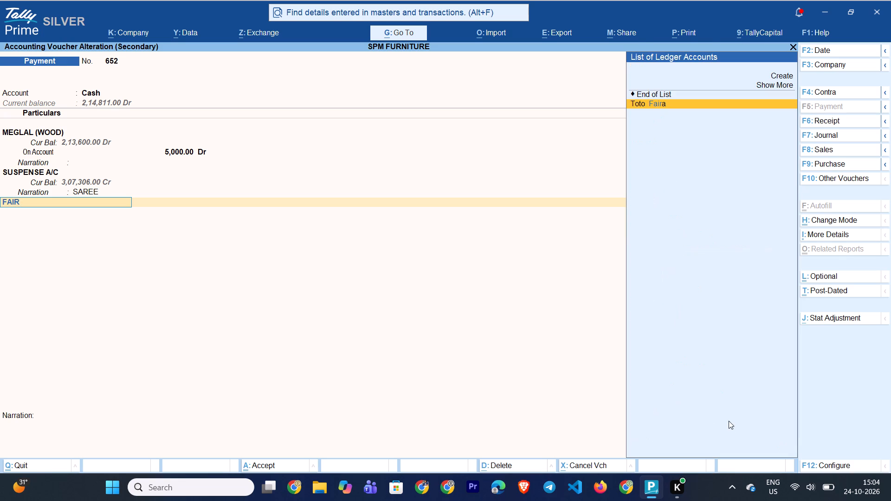
{"action": "key", "text": "Return"}
{"action": "type", "text": "1300"}
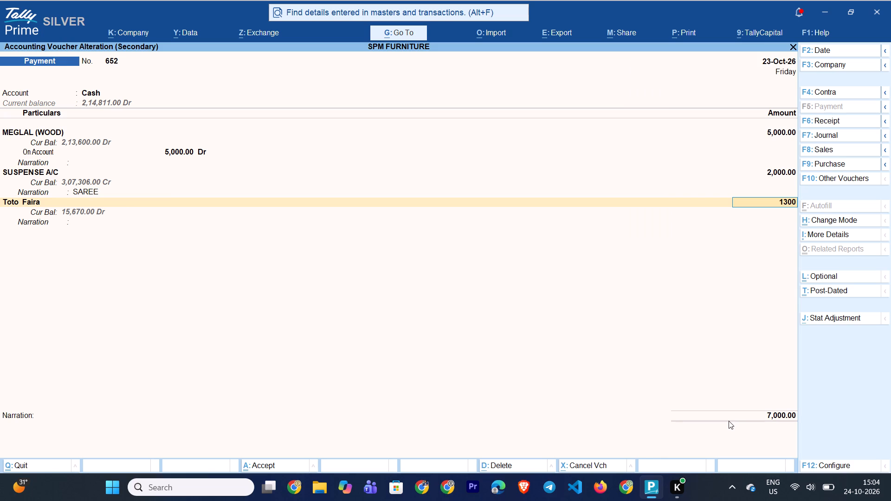
{"action": "key", "text": "Return"}
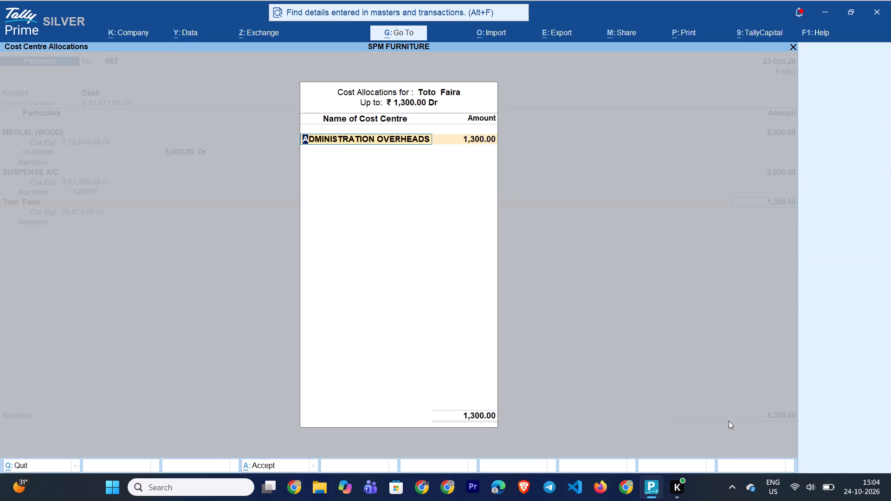
{"action": "key", "text": "BackSpace"}
{"action": "key", "text": "BackSpace"}
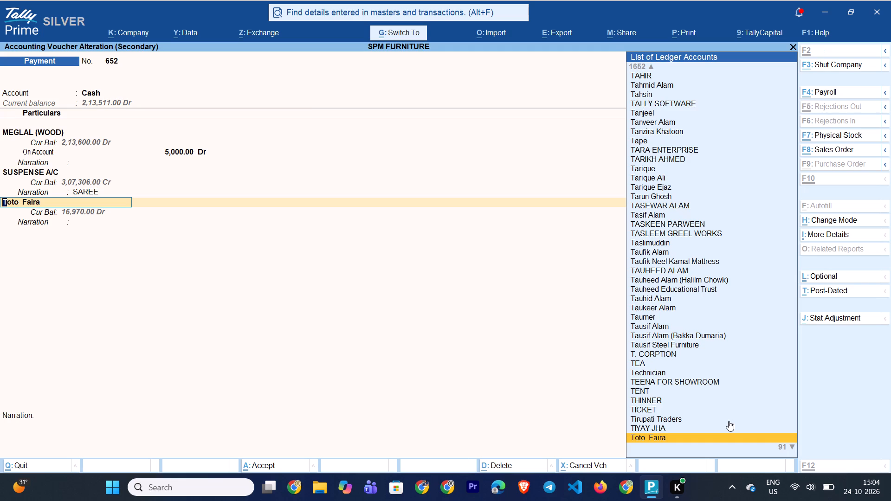
{"action": "key", "text": "ctrl+Return"}
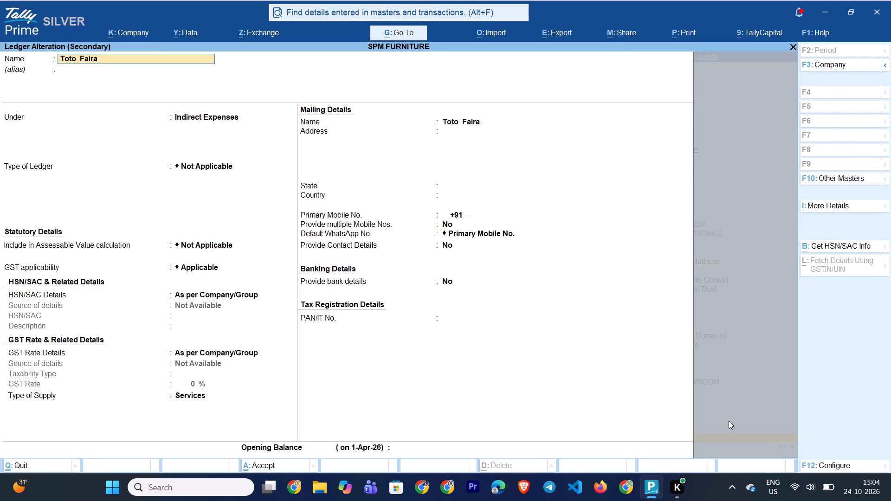
{"action": "key", "text": "Home"}
{"action": "key", "text": "Right"}
{"action": "key", "text": "Right"}
{"action": "key", "text": "Right"}
{"action": "key", "text": "BackSpace"}
{"action": "key", "text": "BackSpace"}
{"action": "key", "text": "BackSpace"}
{"action": "key", "text": "Right"}
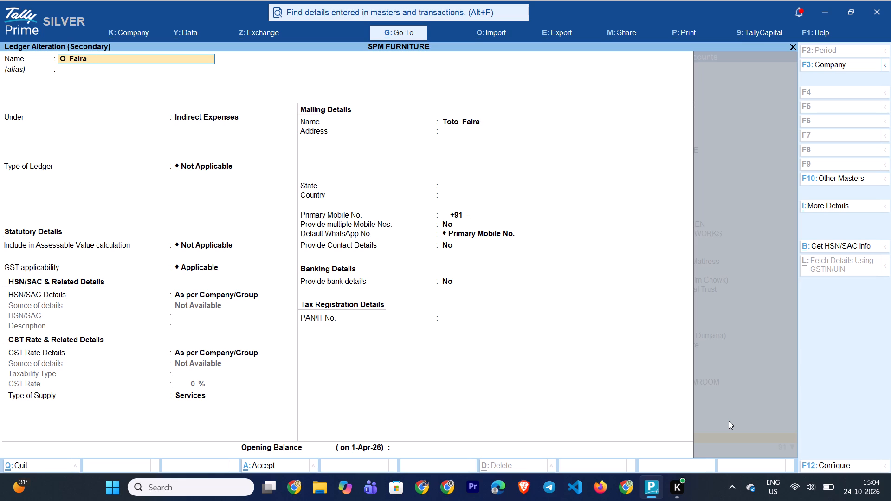
{"action": "key", "text": "BackSpace"}
{"action": "key", "text": "BackSpace"}
{"action": "key", "text": "Right"}
{"action": "key", "text": "BackSpace"}
{"action": "key", "text": "BackSpace"}
{"action": "key", "text": "Right"}
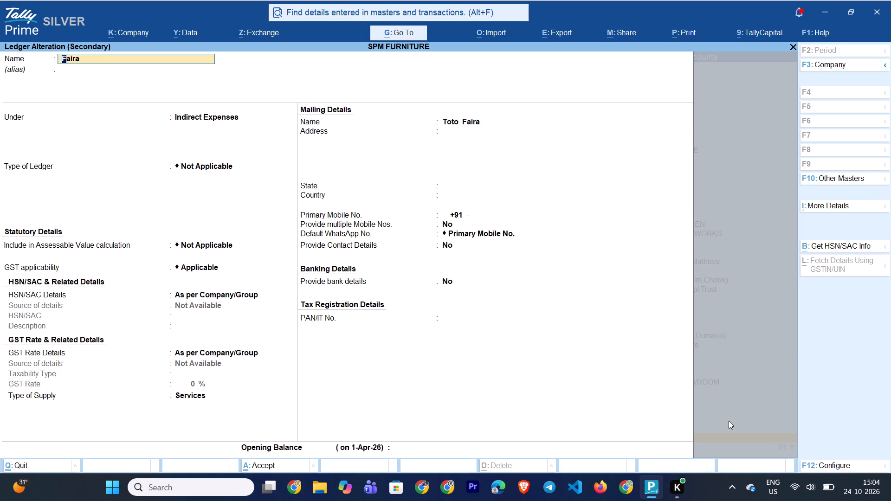
{"action": "key", "text": "Left"}
{"action": "key", "text": "Return"}
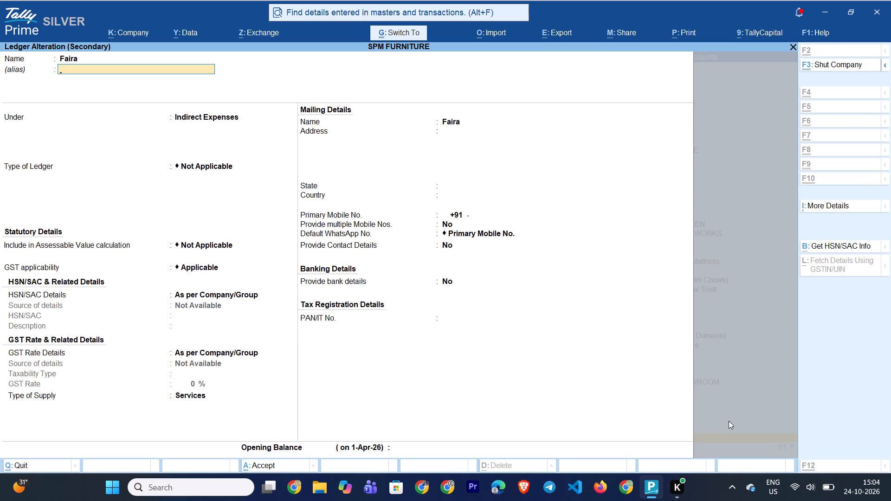
{"action": "key", "text": "ctrl+a"}
Allocate the Faira amount of 1,300 to the ADMINISTRATION OVERHEADS cost centre, leaving the line's narration blank.
{"action": "key", "text": "Return"}
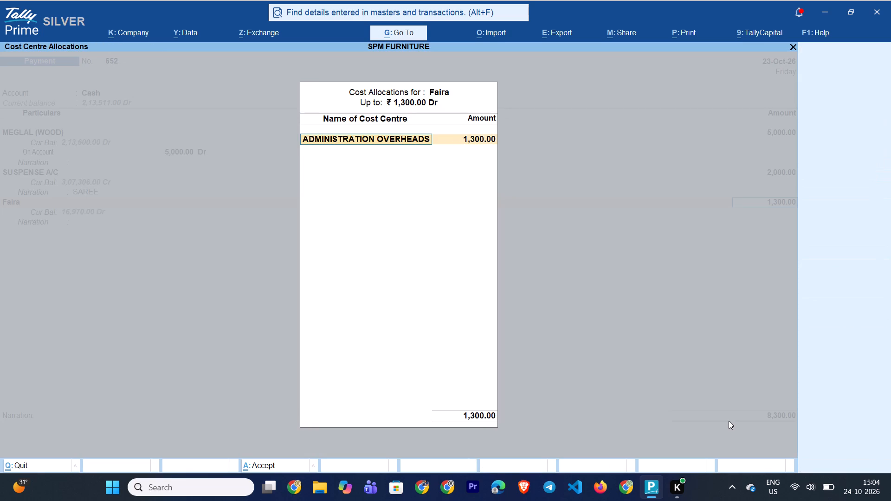
{"action": "key", "text": "Return"}
{"action": "key", "text": "Return"}
{"action": "key", "text": "Return"}
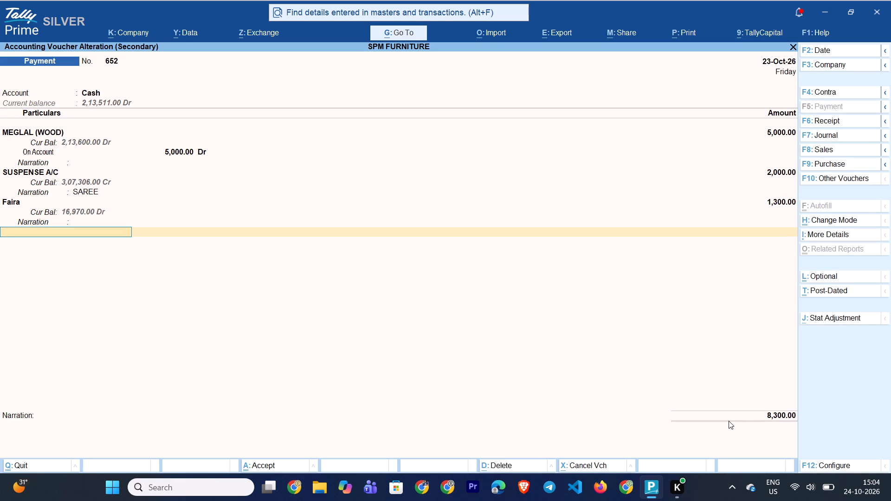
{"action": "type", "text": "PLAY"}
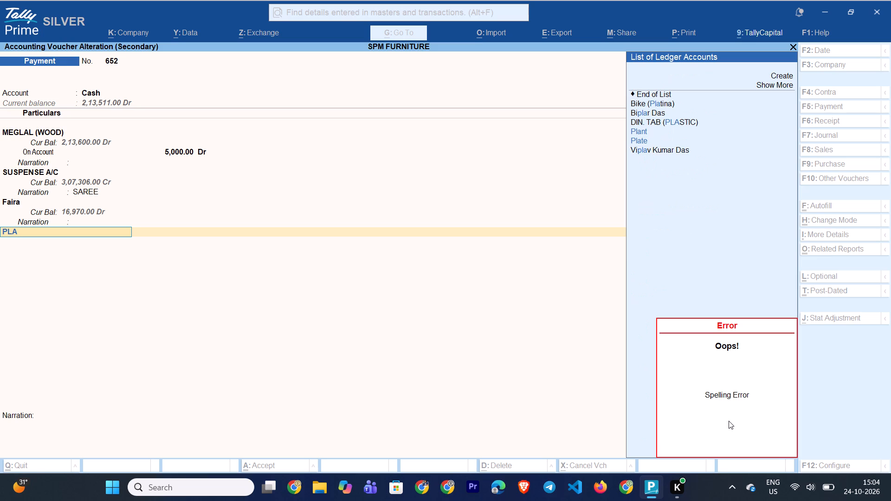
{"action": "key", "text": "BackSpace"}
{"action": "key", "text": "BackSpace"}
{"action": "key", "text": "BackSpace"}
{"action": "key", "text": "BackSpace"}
Add ANKIT (Ply) to the payment for 56,000, allocated On Account with a blank narration, and save the voucher.
{"action": "type", "text": "ANKIT"}
{"action": "key", "text": "Down"}
{"action": "key", "text": "Down"}
{"action": "key", "text": "Down"}
{"action": "key", "text": "Down"}
{"action": "key", "text": "Return"}
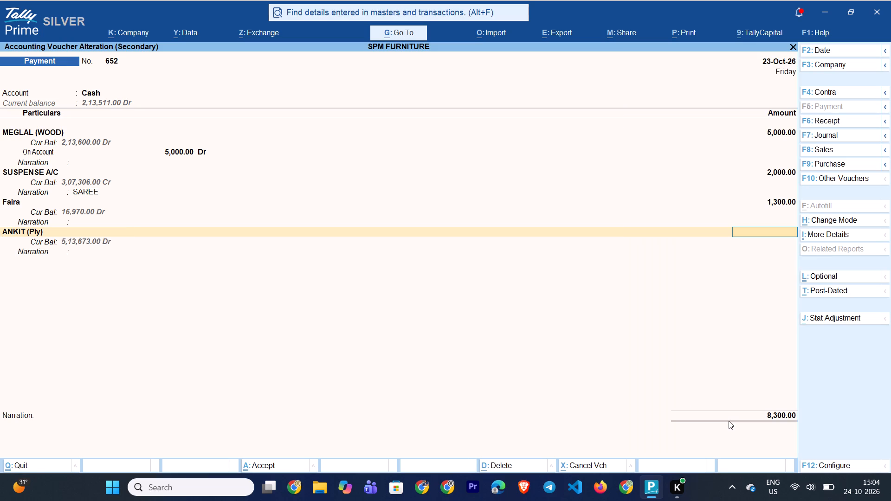
{"action": "type", "text": "5600"}
{"action": "key", "text": "0"}
{"action": "key", "text": "Return"}
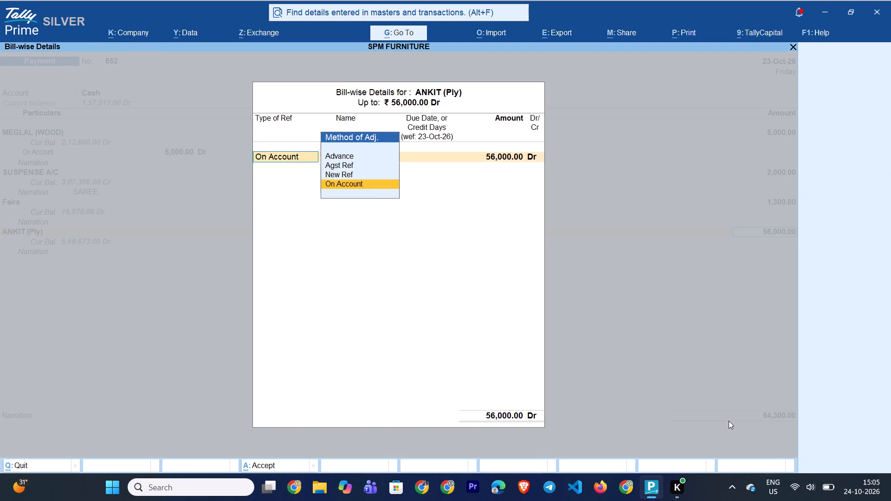
{"action": "key", "text": "Return"}
{"action": "key", "text": "Return"}
{"action": "key", "text": "Return"}
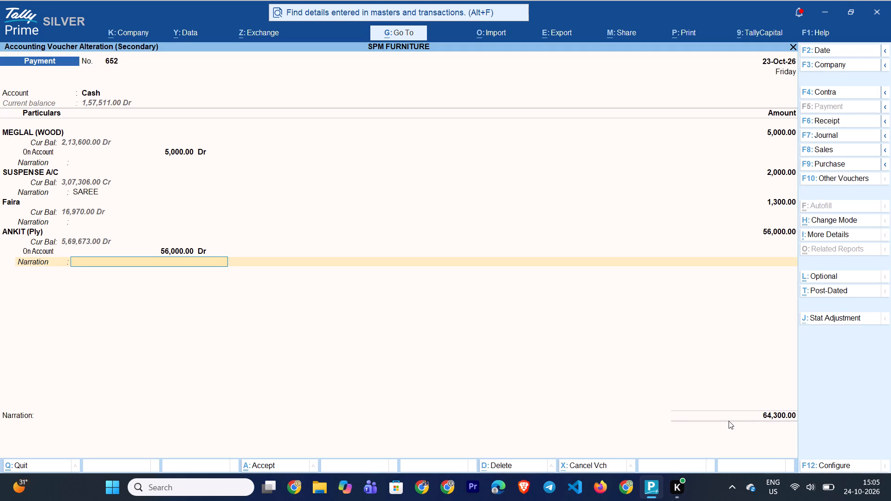
{"action": "key", "text": "Return"}
{"action": "key", "text": "ctrl+a"}
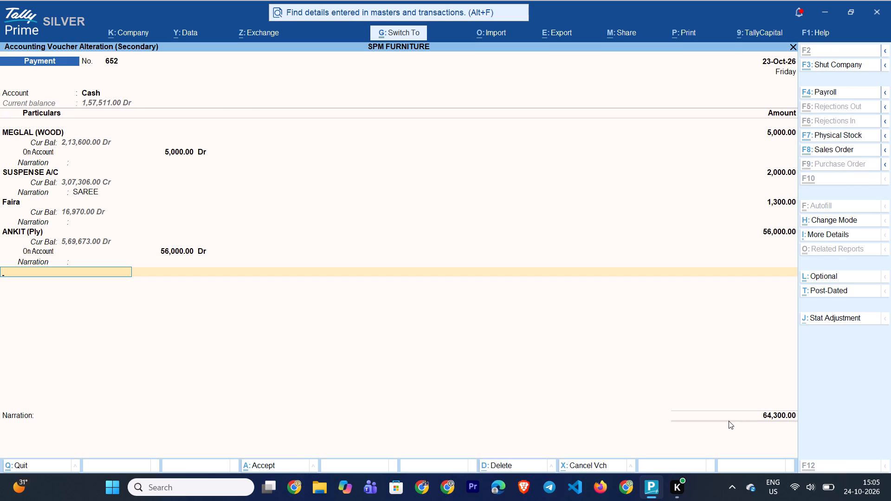
Review the lines of the 23-Oct payment entry in the Cash ledger.
{"action": "key", "text": "Down"}
{"action": "key", "text": "Down"}
{"action": "key", "text": "Down"}
{"action": "key", "text": "Down"}
{"action": "key", "text": "Down"}
{"action": "key", "text": "Down"}
{"action": "key", "text": "Down"}
{"action": "key", "text": "Down"}
{"action": "key", "text": "Down"}
{"action": "key", "text": "Down"}
{"action": "key", "text": "Down"}
{"action": "key", "text": "Down"}
{"action": "key", "text": "Down"}
{"action": "key", "text": "Down"}
{"action": "key", "text": "Down"}
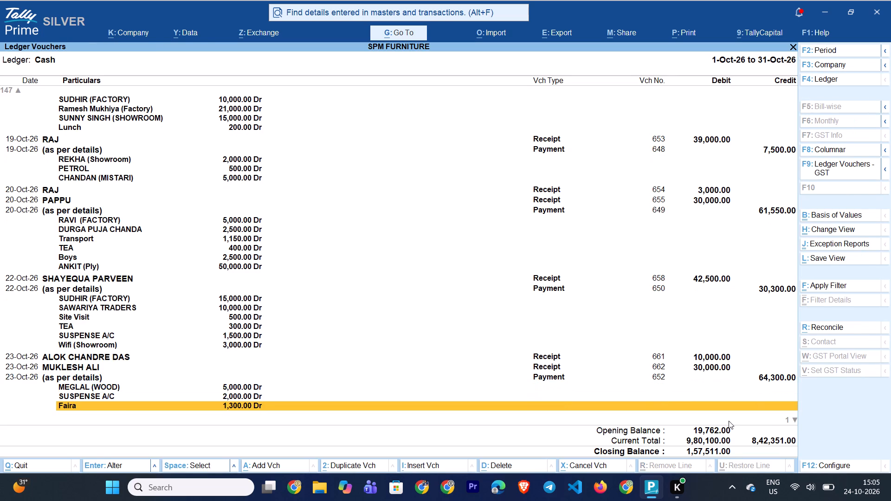
{"action": "key", "text": "Up"}
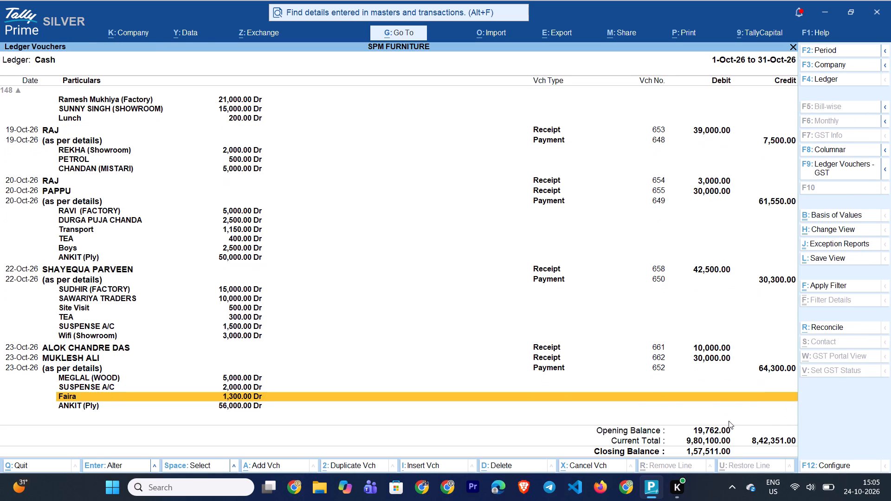
{"action": "key", "text": "Up"}
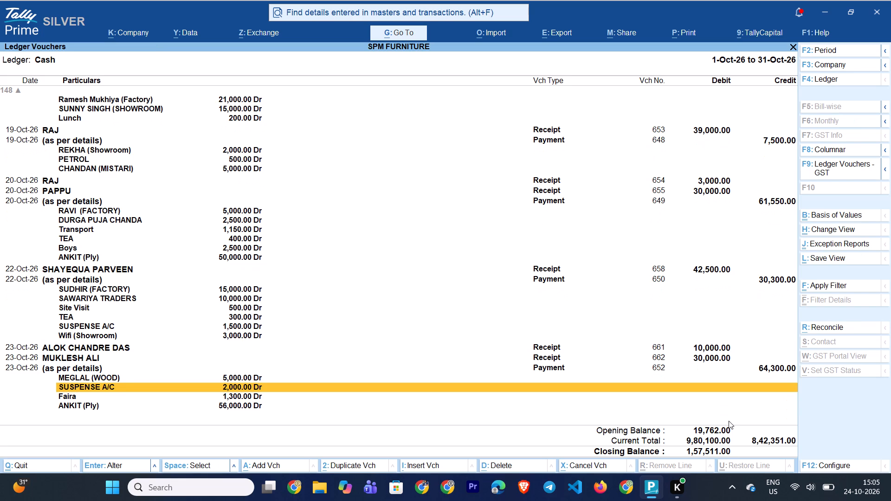
{"action": "key", "text": "Down"}
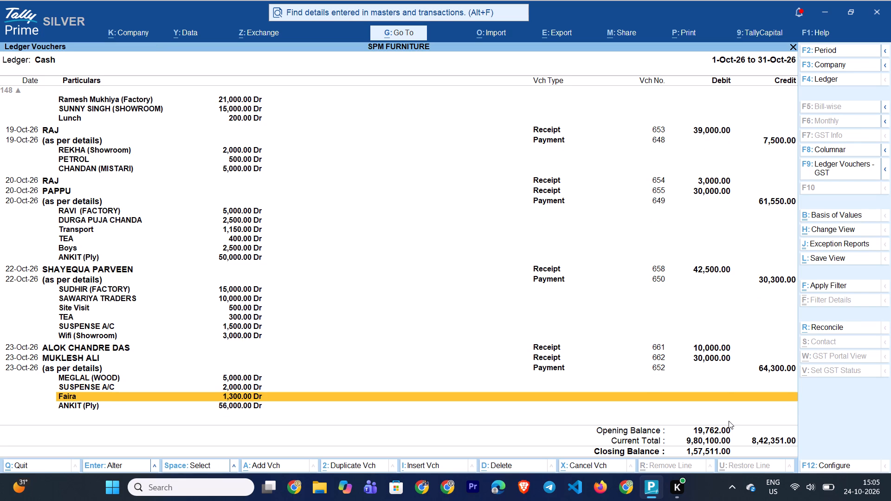
{"action": "key", "text": "Down"}
{"action": "key", "text": "Down"}
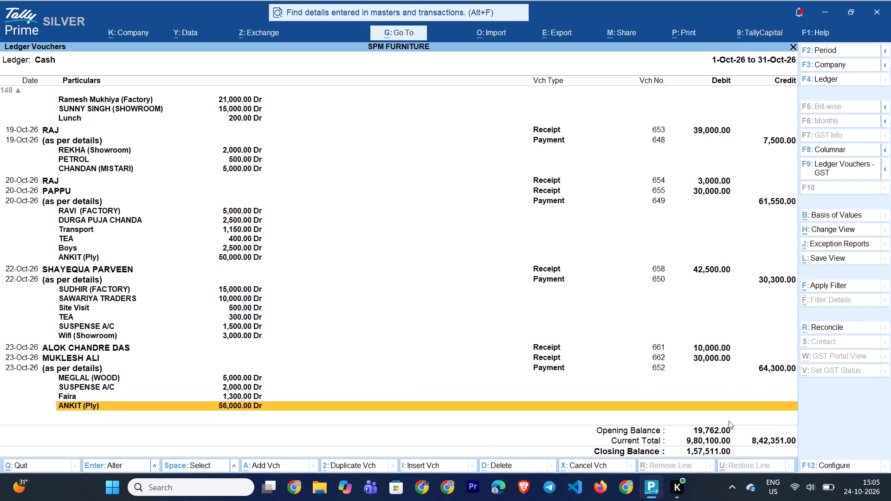
{"action": "key", "text": "Up"}
{"action": "key", "text": "Up"}
{"action": "key", "text": "Up"}
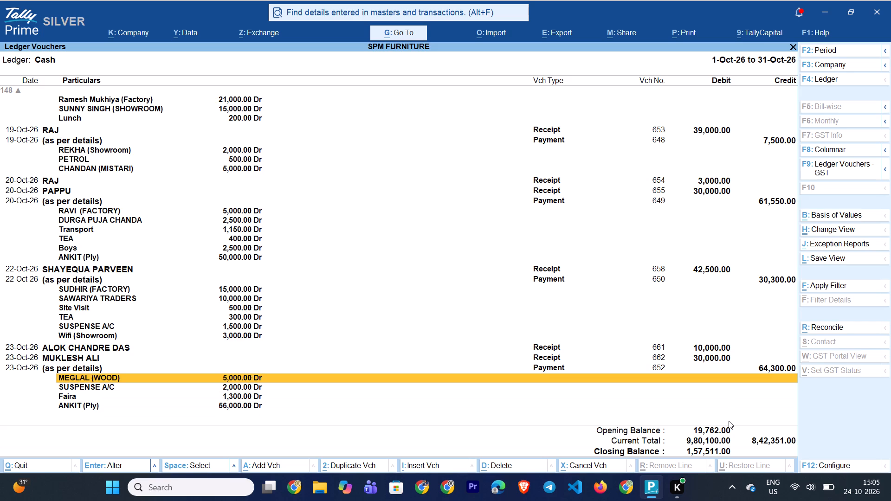
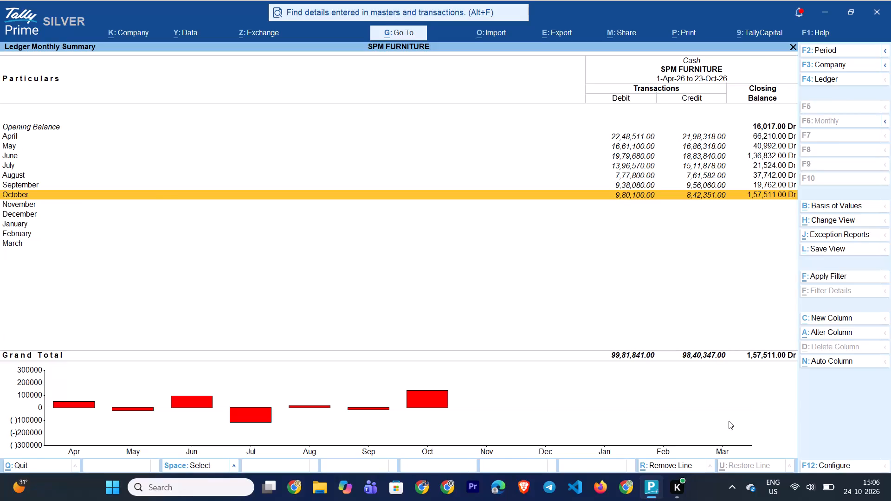
Open the RITESH UPI ledger from the bank accounts summary and review its October 2026 vouchers.
{"action": "key", "text": "Down"}
{"action": "key", "text": "Down"}
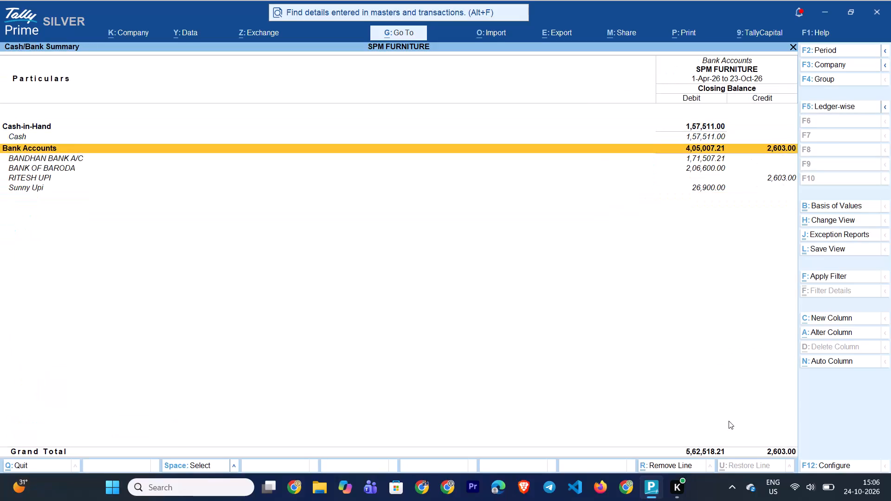
{"action": "key", "text": "Down"}
{"action": "key", "text": "Down"}
{"action": "key", "text": "Down"}
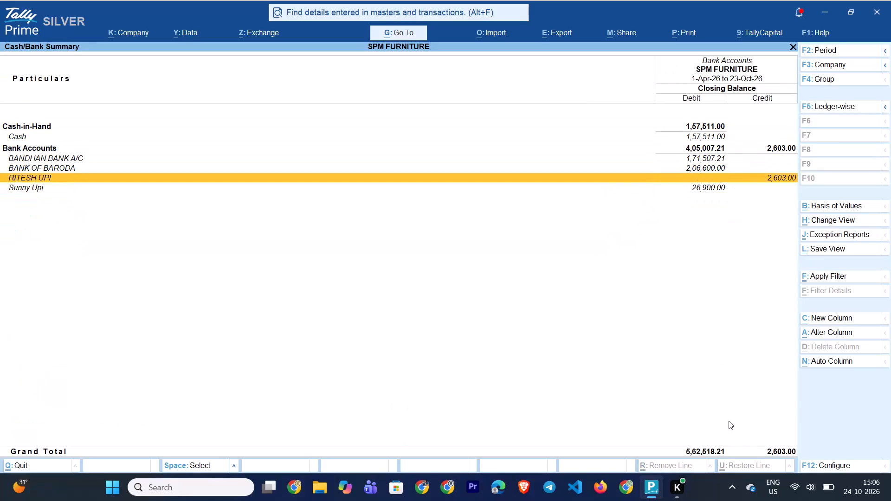
{"action": "key", "text": "Down"}
{"action": "key", "text": "Up"}
{"action": "key", "text": "Return"}
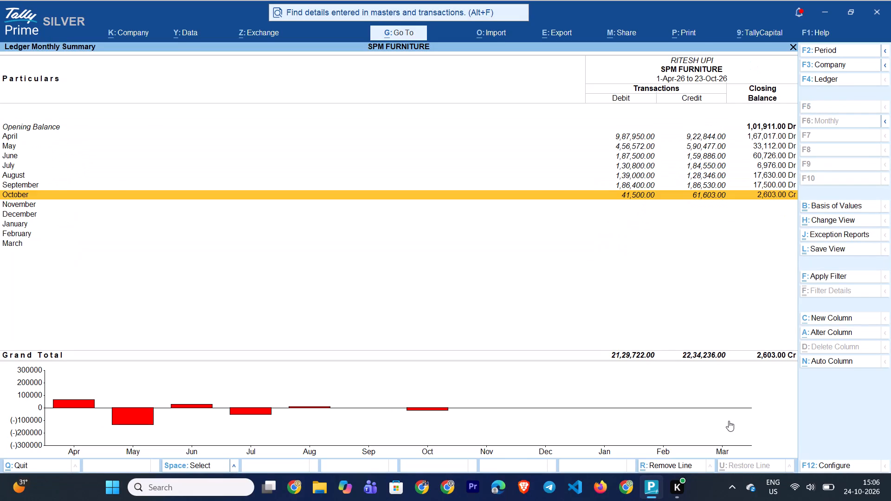
{"action": "key", "text": "Return"}
{"action": "key", "text": "Down"}
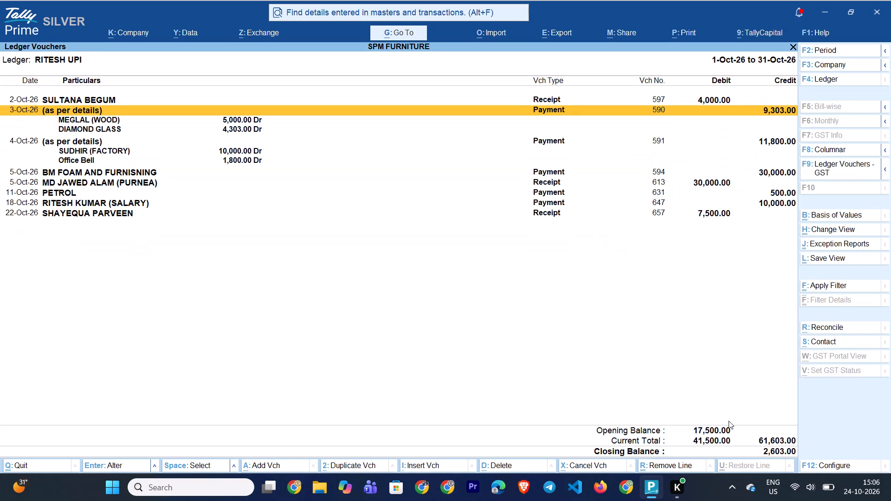
{"action": "key", "text": "Down"}
{"action": "key", "text": "Down"}
{"action": "key", "text": "Down"}
{"action": "key", "text": "Down"}
{"action": "key", "text": "Down"}
{"action": "key", "text": "Down"}
{"action": "key", "text": "Down"}
{"action": "key", "text": "Down"}
{"action": "key", "text": "Down"}
{"action": "key", "text": "Down"}
{"action": "key", "text": "Down"}
{"action": "key", "text": "Down"}
{"action": "key", "text": "Down"}
{"action": "key", "text": "Down"}
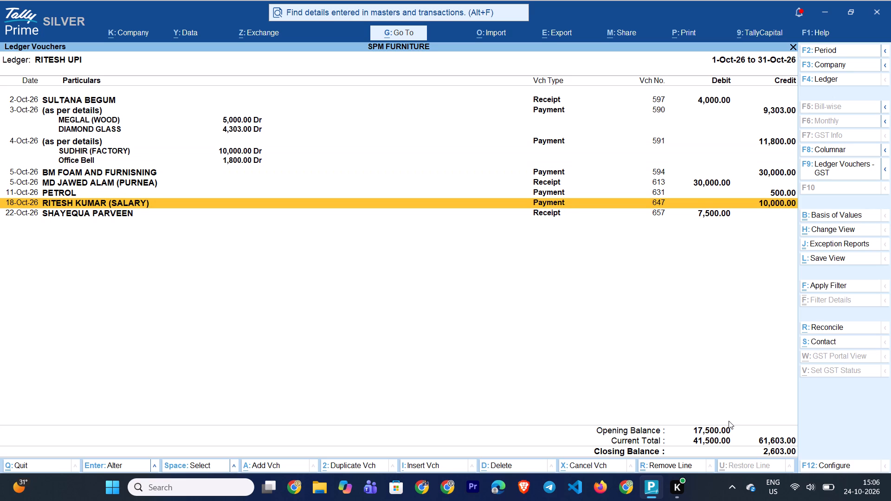
{"action": "key", "text": "Down"}
{"action": "key", "text": "Up"}
Add a payment voucher dated 23-10-2026 with RITESH UPI as the paying account.
{"action": "key", "text": "alt+a"}
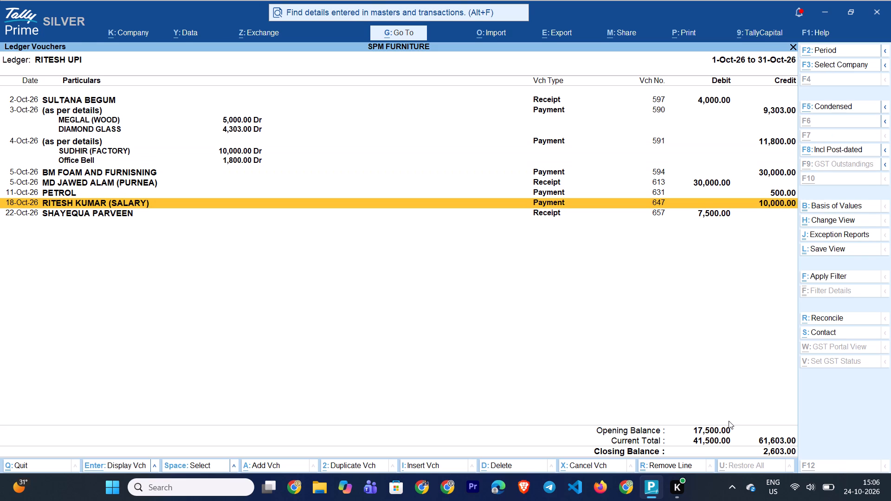
{"action": "key", "text": "super+p"}
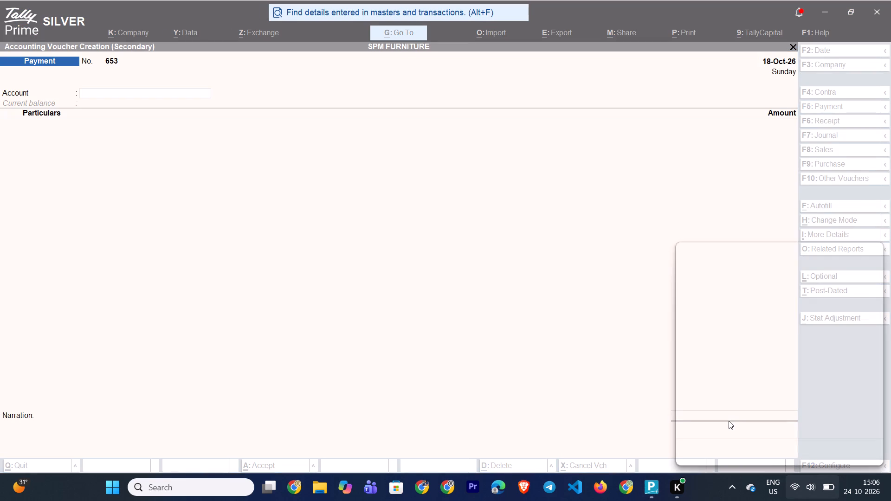
{"action": "key", "text": "Escape"}
{"action": "key", "text": "F2"}
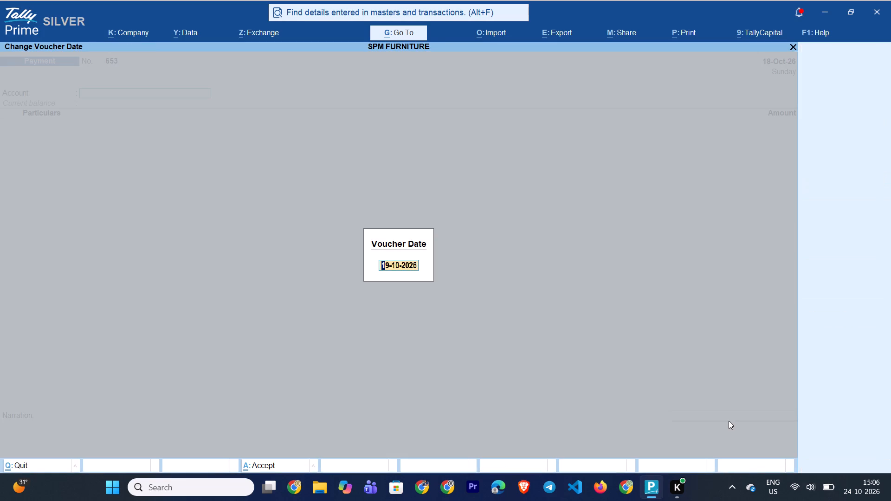
{"action": "type", "text": "23-10"}
{"action": "key", "text": "Return"}
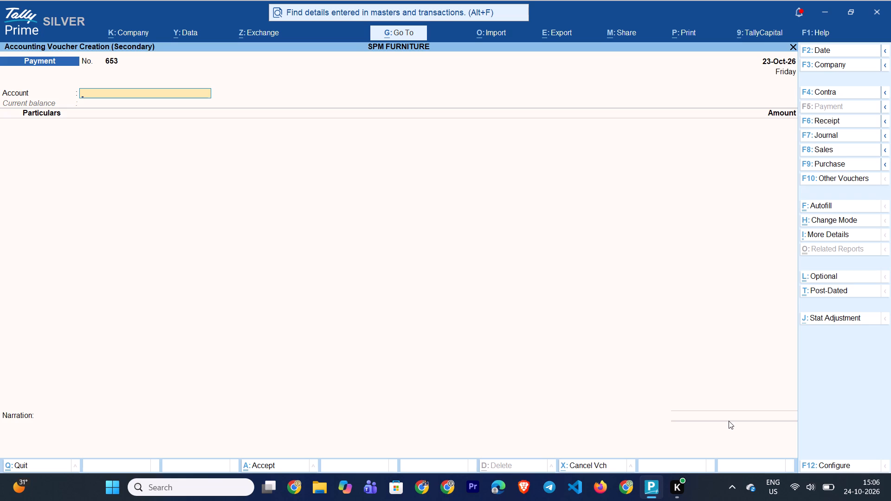
{"action": "type", "text": "RI"}
{"action": "key", "text": "Return"}
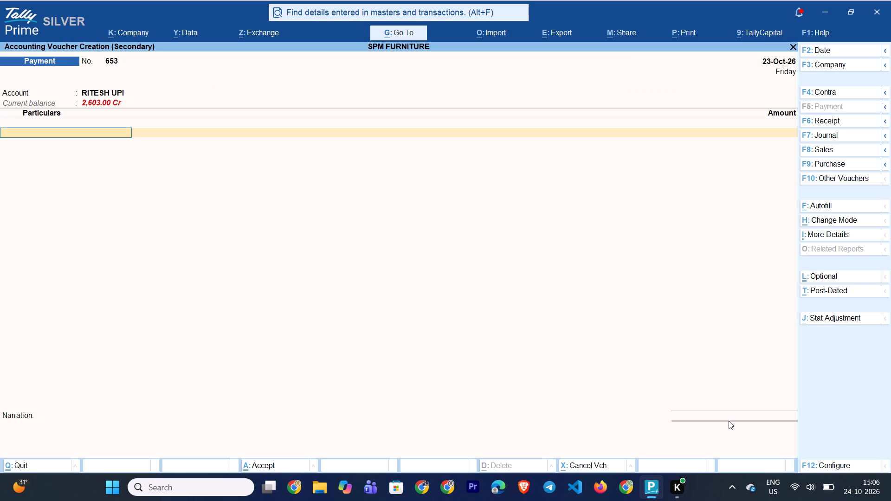
Search the payment's ledger accounts for USMAN and for CAM, clearing each search.
{"action": "type", "text": "USM"}
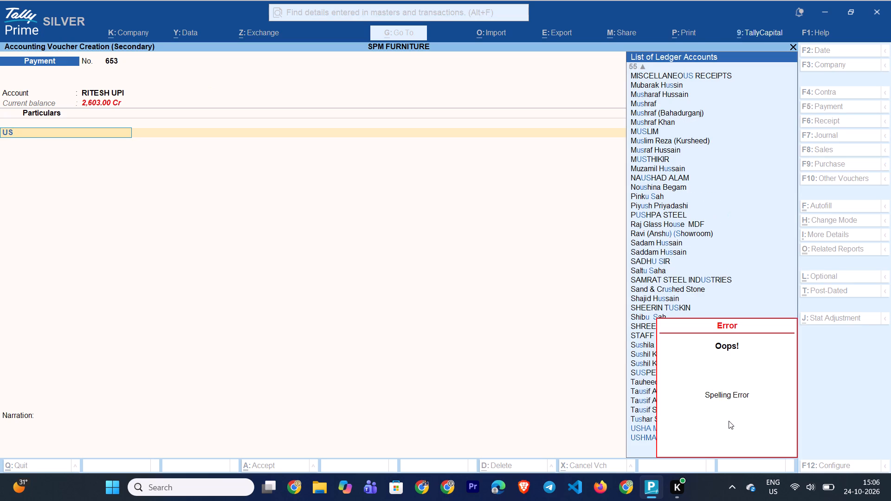
{"action": "type", "text": "AN"}
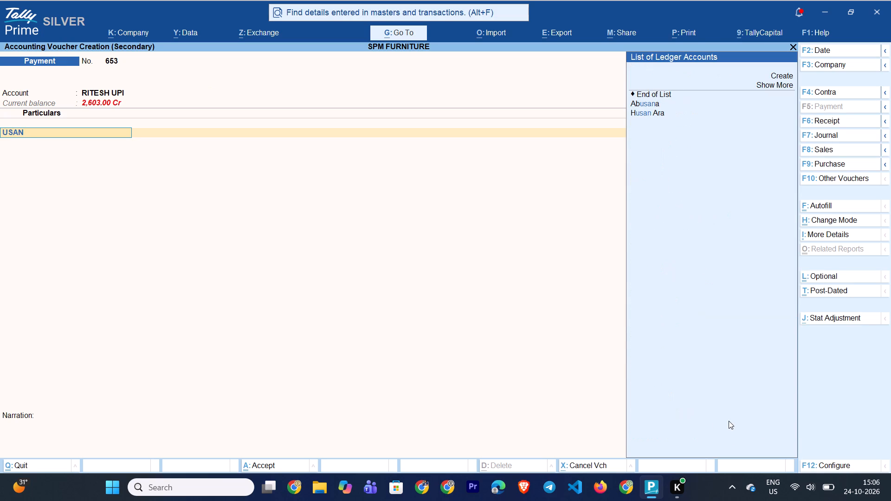
{"action": "key", "text": "BackSpace"}
{"action": "key", "text": "BackSpace"}
{"action": "key", "text": "BackSpace"}
{"action": "key", "text": "BackSpace"}
{"action": "type", "text": "CAM"}
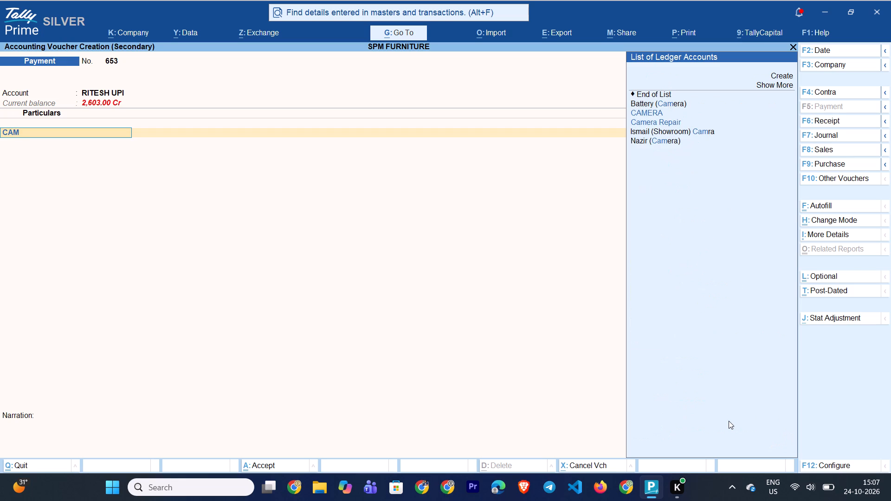
{"action": "key", "text": "BackSpace"}
{"action": "key", "text": "BackSpace"}
{"action": "key", "text": "BackSpace"}
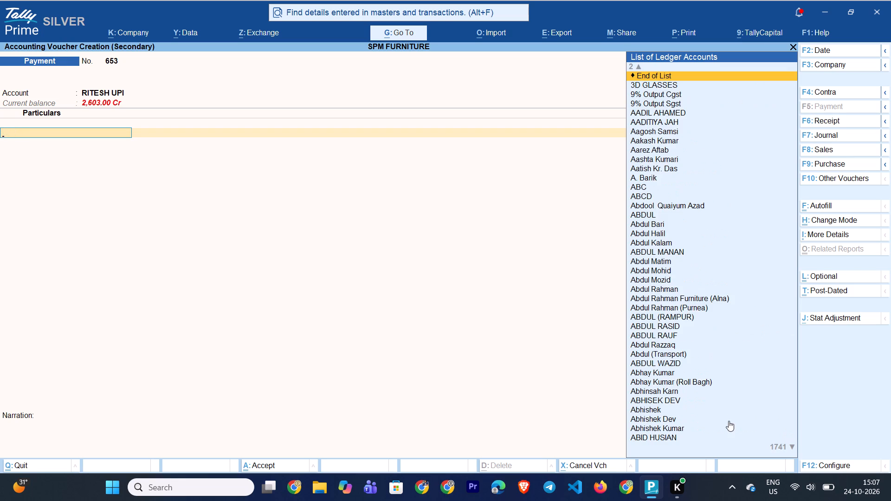
Search the ledger accounts for USM and look through the names beginning with U for the payee, clearing the search at the end.
{"action": "type", "text": "USM"}
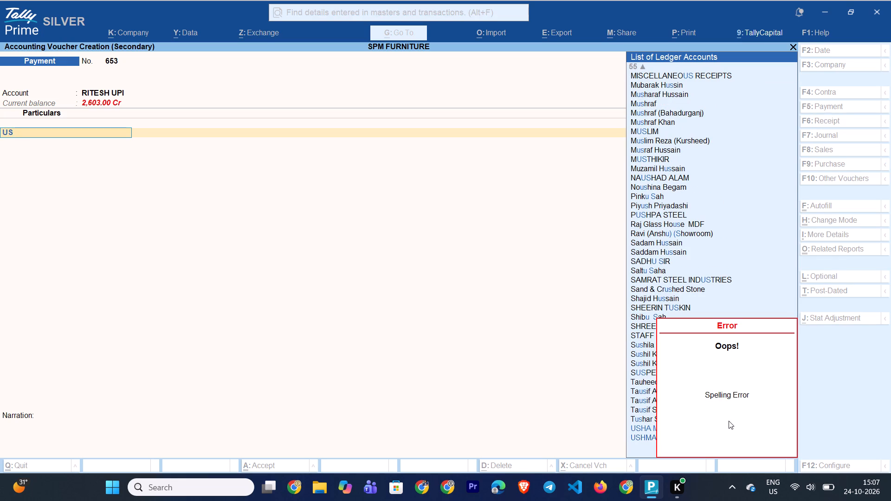
{"action": "type", "text": "MM"}
{"action": "key", "text": "BackSpace"}
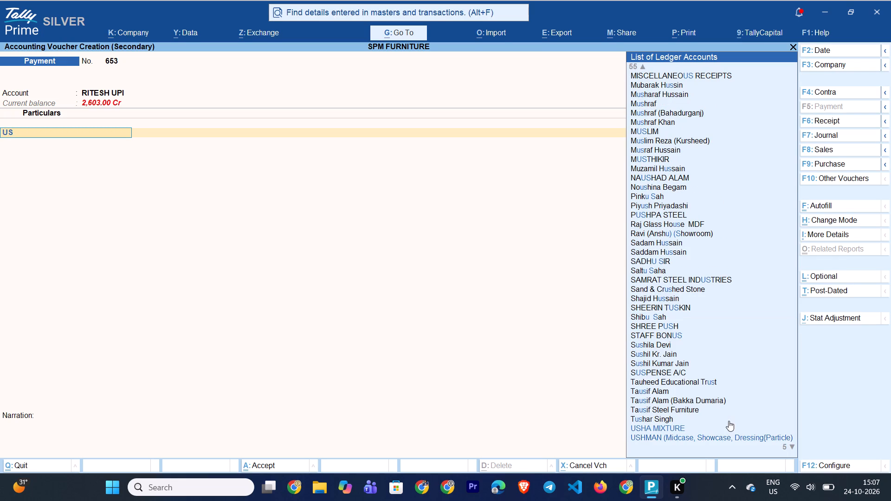
{"action": "key", "text": "BackSpace"}
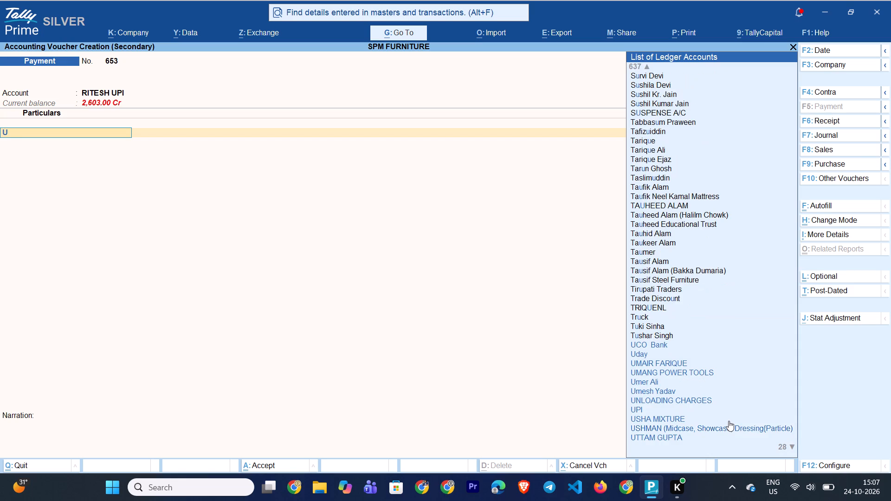
{"action": "key", "text": "Down"}
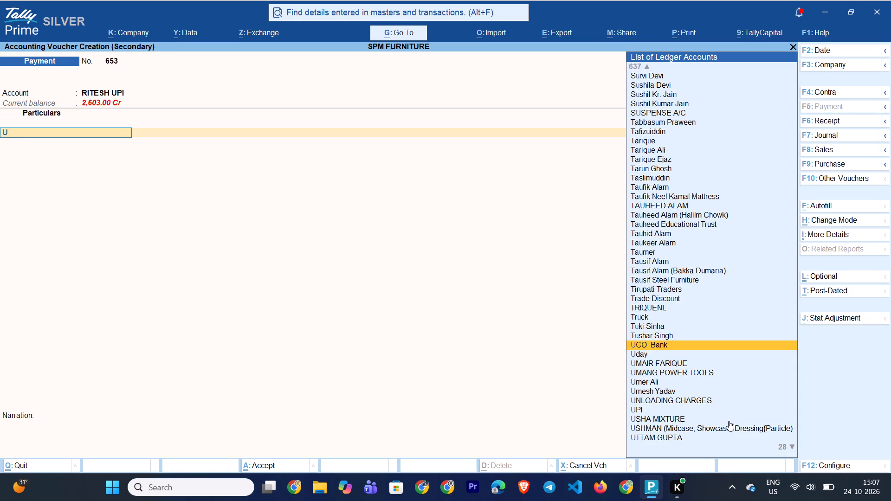
{"action": "key", "text": "Down"}
{"action": "key", "text": "Down"}
{"action": "key", "text": "Down"}
{"action": "key", "text": "Down"}
{"action": "key", "text": "Down"}
{"action": "key", "text": "Down"}
{"action": "key", "text": "Down"}
{"action": "key", "text": "Down"}
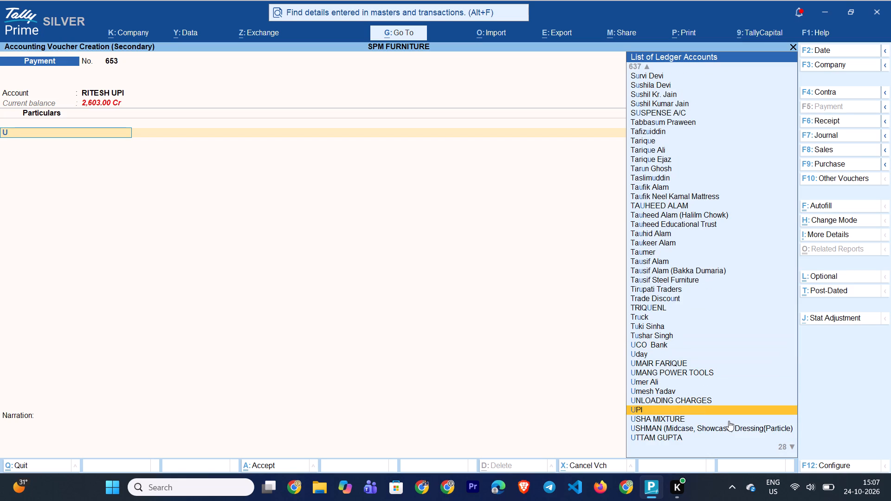
{"action": "key", "text": "Down"}
{"action": "key", "text": "Down"}
{"action": "key", "text": "Down"}
{"action": "key", "text": "Down"}
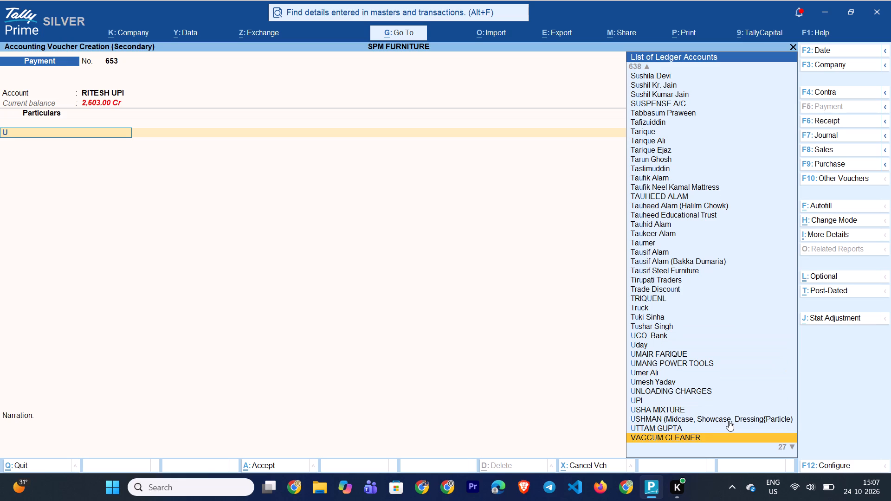
{"action": "key", "text": "Down"}
{"action": "key", "text": "Down"}
{"action": "key", "text": "Down"}
{"action": "key", "text": "Down"}
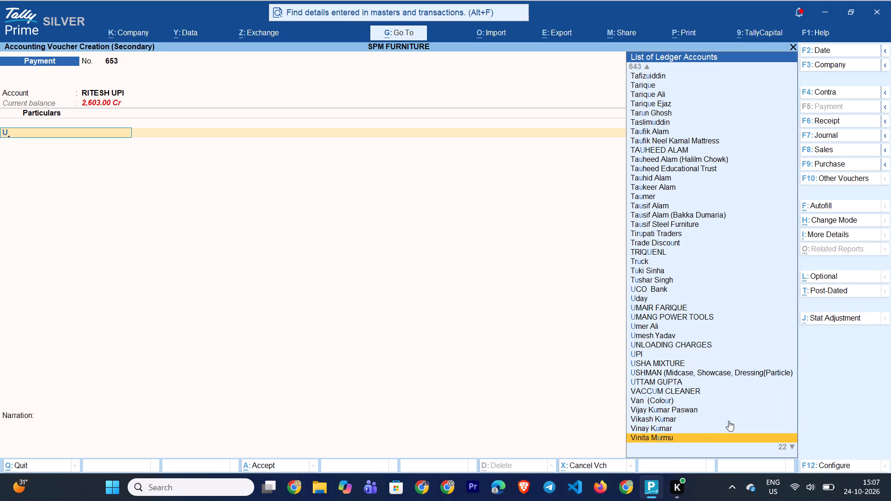
{"action": "key", "text": "Up"}
{"action": "key", "text": "Up"}
{"action": "key", "text": "Up"}
{"action": "key", "text": "Up"}
{"action": "key", "text": "Up"}
{"action": "key", "text": "Up"}
{"action": "key", "text": "Up"}
{"action": "key", "text": "Up"}
{"action": "key", "text": "Down"}
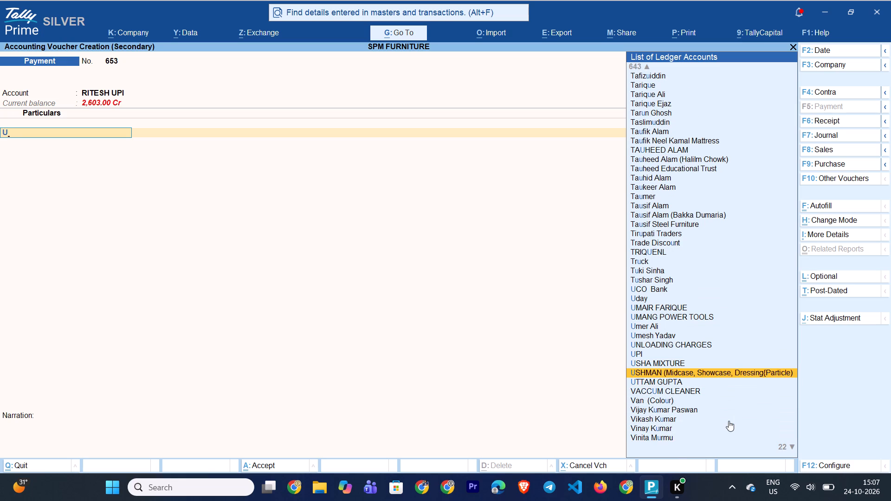
{"action": "key", "text": "BackSpace"}
{"action": "key", "text": "BackSpace"}
{"action": "key", "text": "Return"}
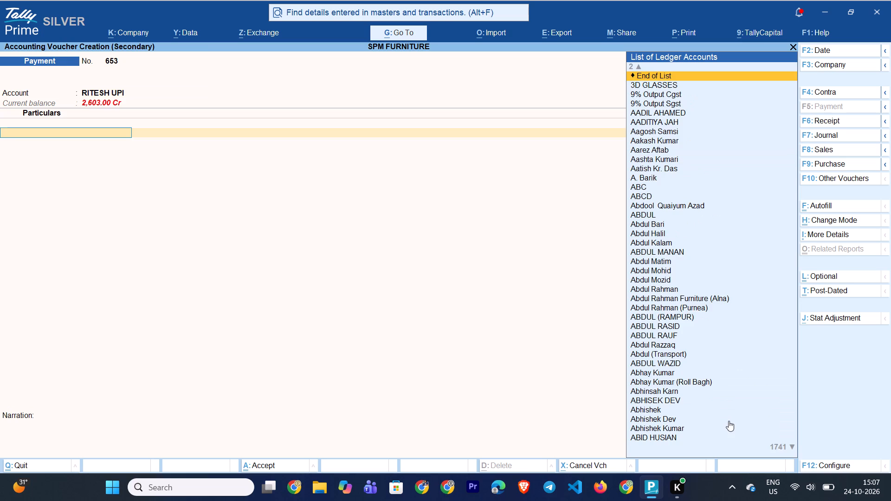
Search the ledger accounts for BAHA and for COL, clearing each search.
{"action": "type", "text": "BAHAA"}
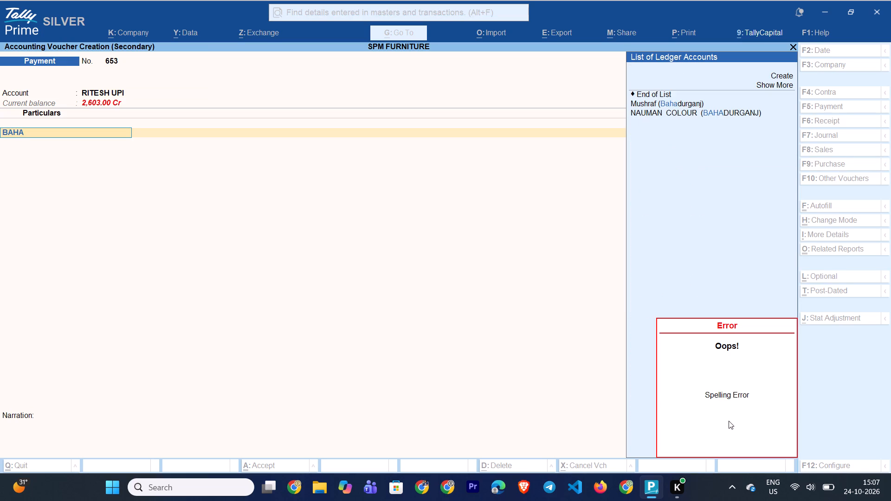
{"action": "key", "text": "BackSpace"}
{"action": "key", "text": "BackSpace"}
{"action": "key", "text": "BackSpace"}
{"action": "key", "text": "BackSpace"}
{"action": "key", "text": "BackSpace"}
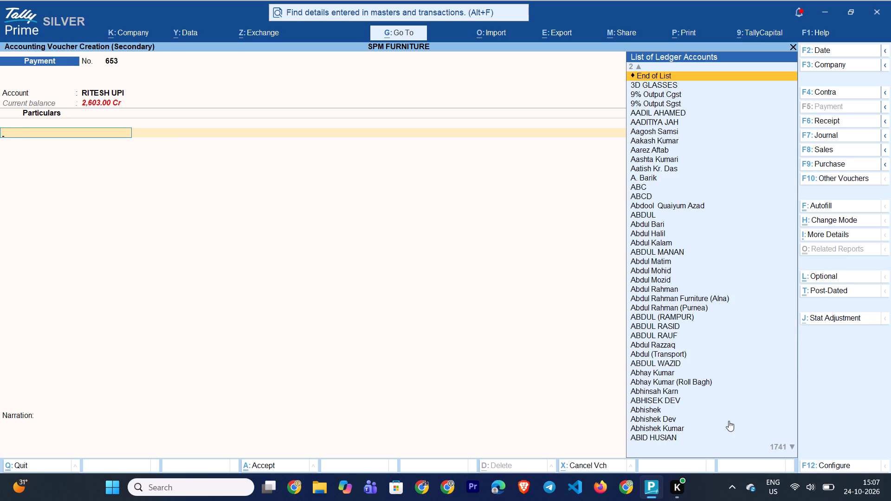
{"action": "type", "text": "COL"}
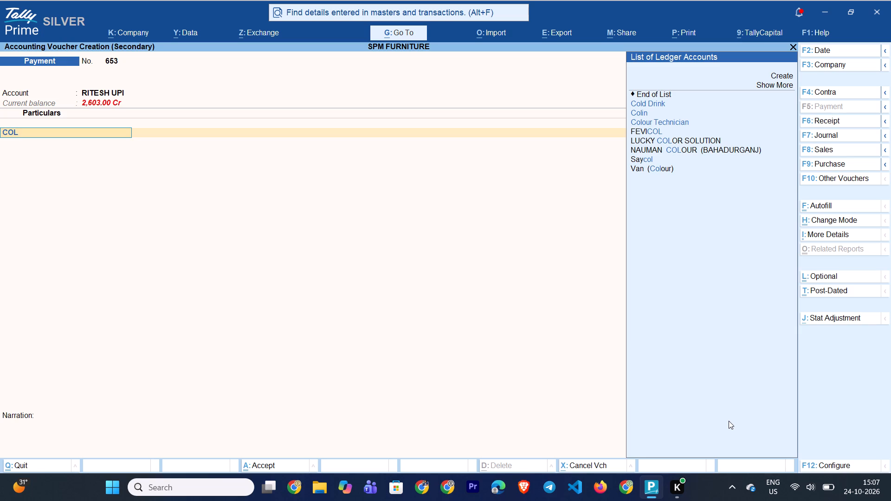
{"action": "key", "text": "BackSpace"}
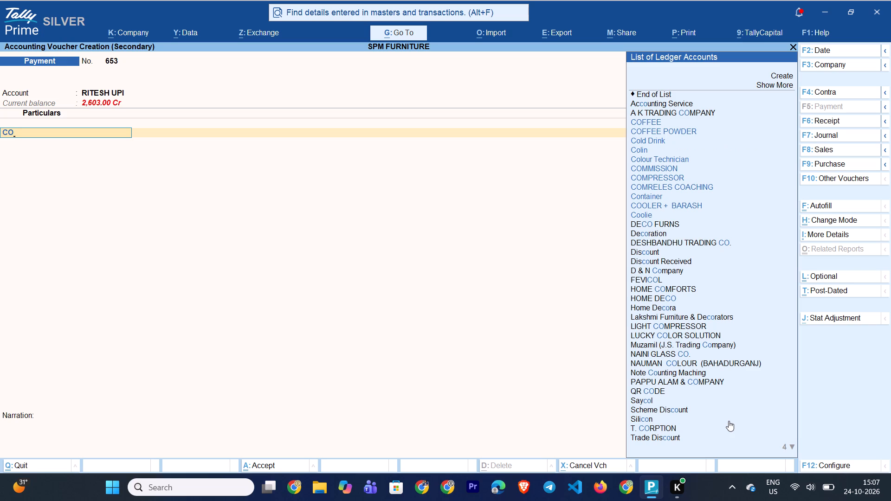
{"action": "key", "text": "BackSpace"}
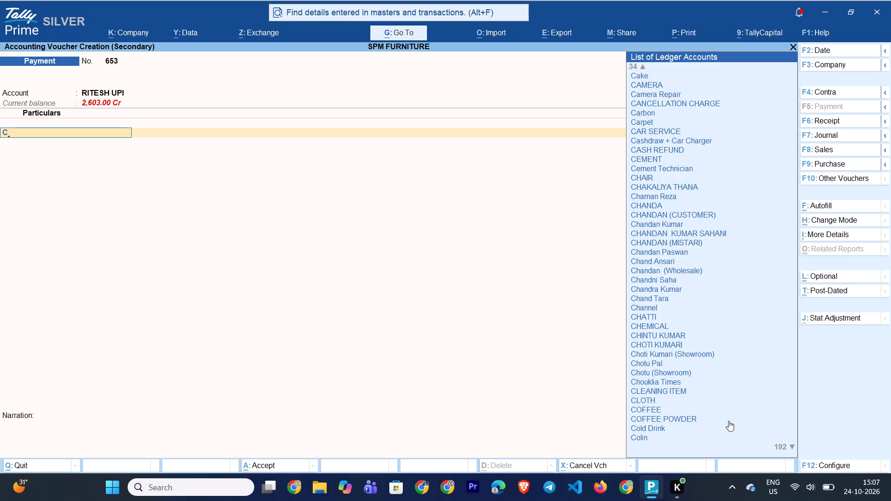
{"action": "key", "text": "BackSpace"}
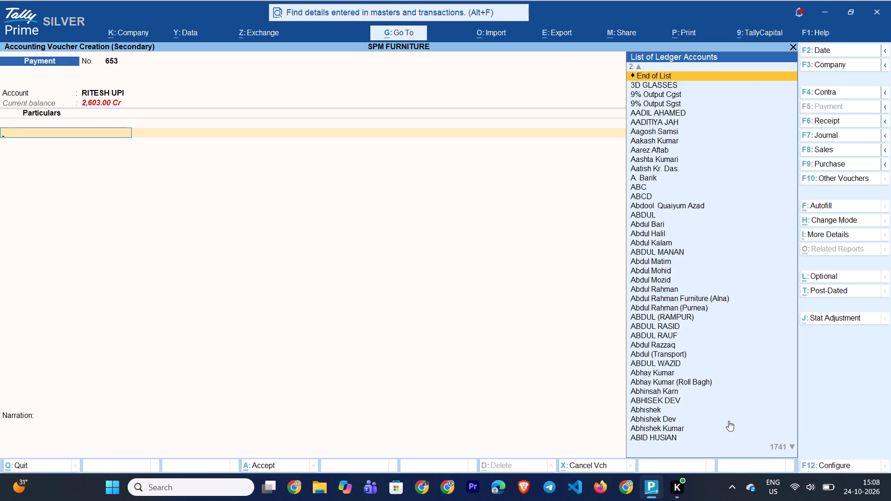
Search the payment's ledger accounts for USMAN and for USMA, look through the matches, and clear each search.
{"action": "type", "text": "US"}
{"action": "type", "text": "MAN"}
{"action": "key", "text": "BackSpace"}
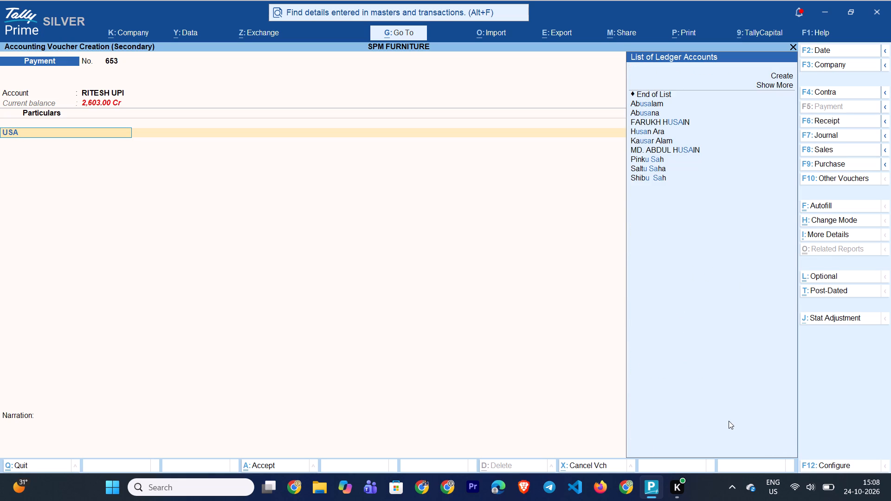
{"action": "key", "text": "BackSpace"}
{"action": "key", "text": "BackSpace"}
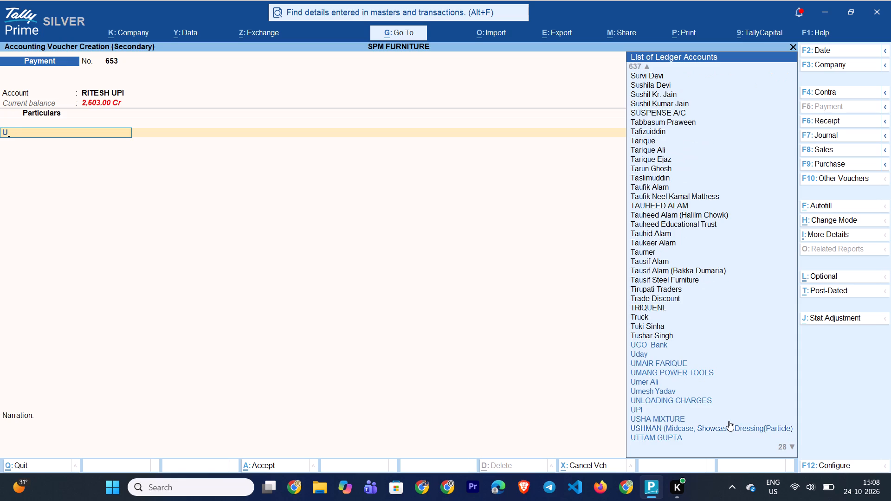
{"action": "key", "text": "BackSpace"}
{"action": "type", "text": "USMA"}
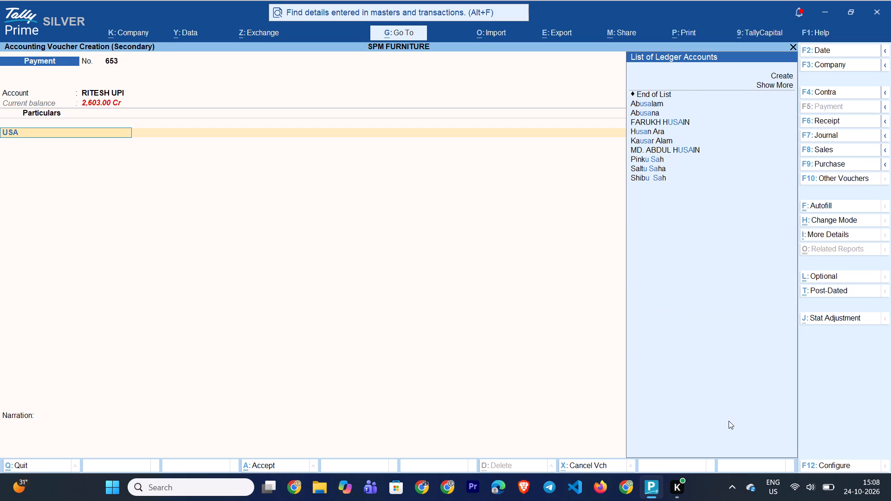
{"action": "key", "text": "Down"}
{"action": "key", "text": "Down"}
{"action": "key", "text": "Down"}
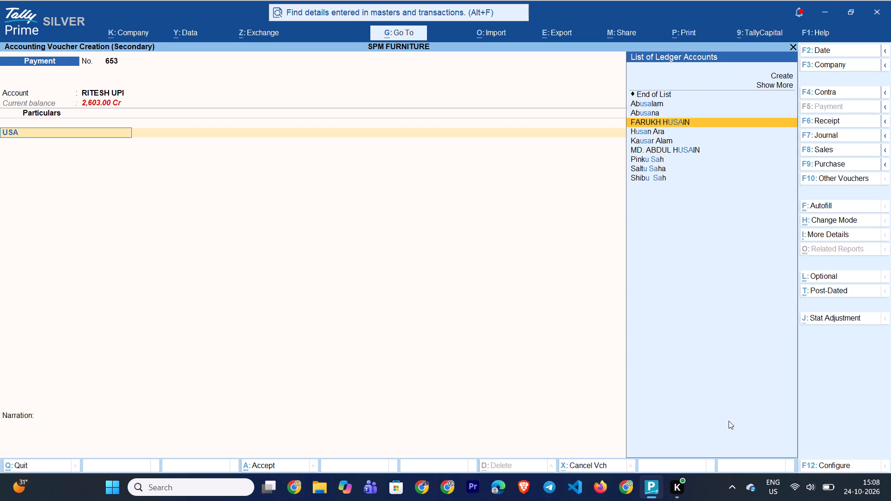
{"action": "key", "text": "Down"}
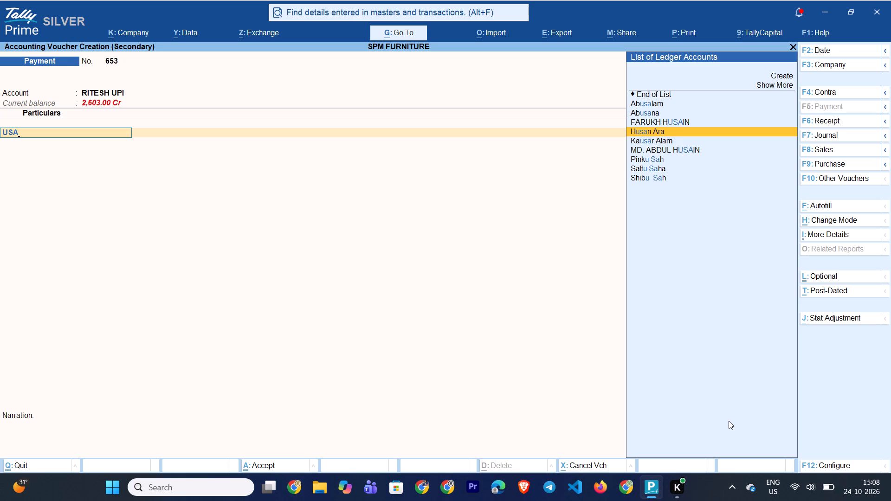
{"action": "key", "text": "BackSpace"}
{"action": "key", "text": "BackSpace"}
{"action": "key", "text": "BackSpace"}
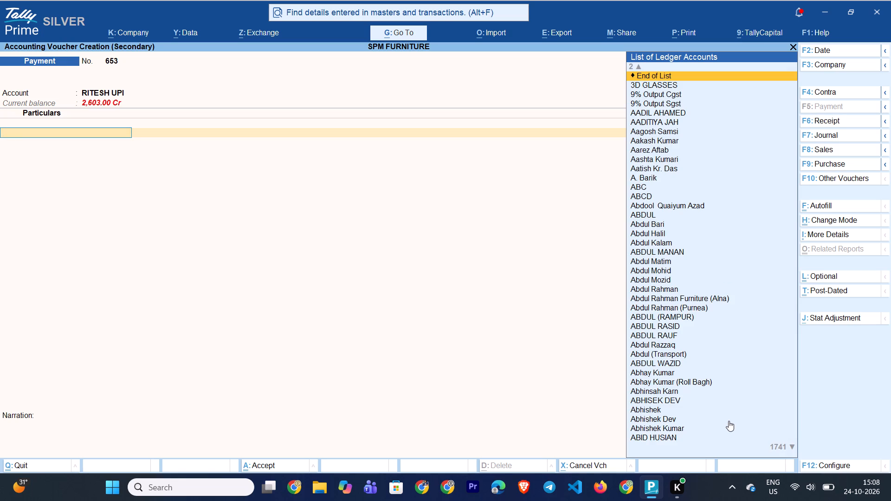
Search the ledger accounts again for USMAN and start a search with SU, clearing each search.
{"action": "type", "text": "UM"}
{"action": "key", "text": "BackSpace"}
{"action": "type", "text": "SMAN"}
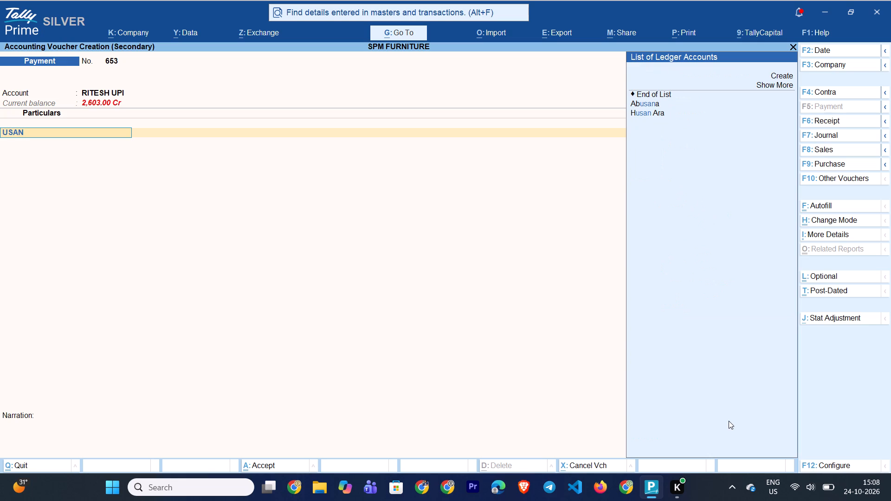
{"action": "key", "text": "BackSpace"}
{"action": "key", "text": "BackSpace"}
{"action": "key", "text": "BackSpace"}
{"action": "key", "text": "BackSpace"}
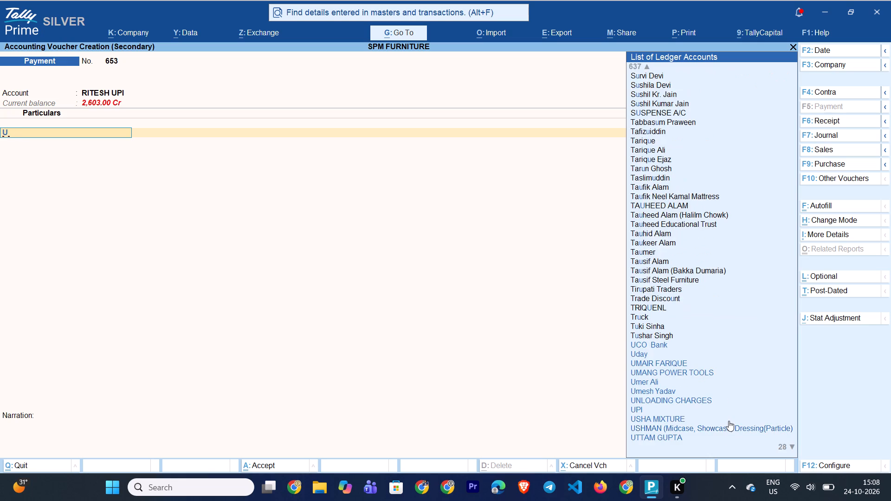
{"action": "type", "text": "SU"}
{"action": "key", "text": "BackSpace"}
{"action": "key", "text": "BackSpace"}
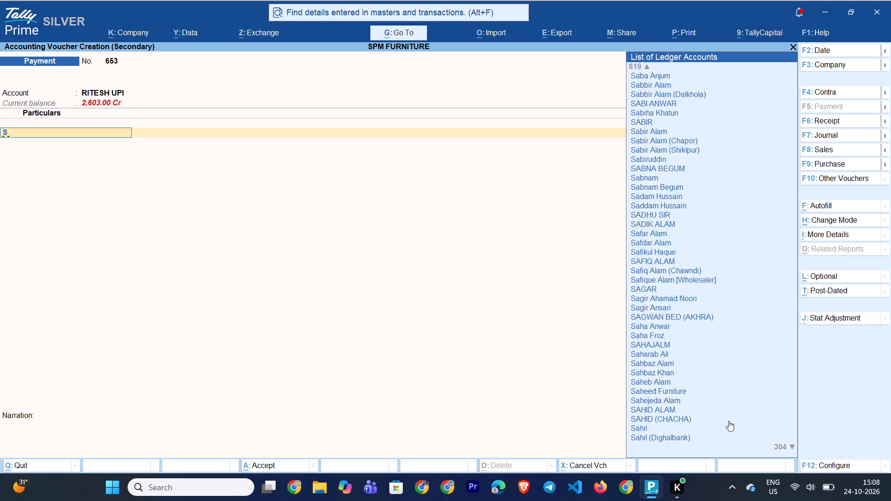
Search the ledger accounts for USM, look through the names around USHMAN for the payee, and clear the search.
{"action": "type", "text": "USM"}
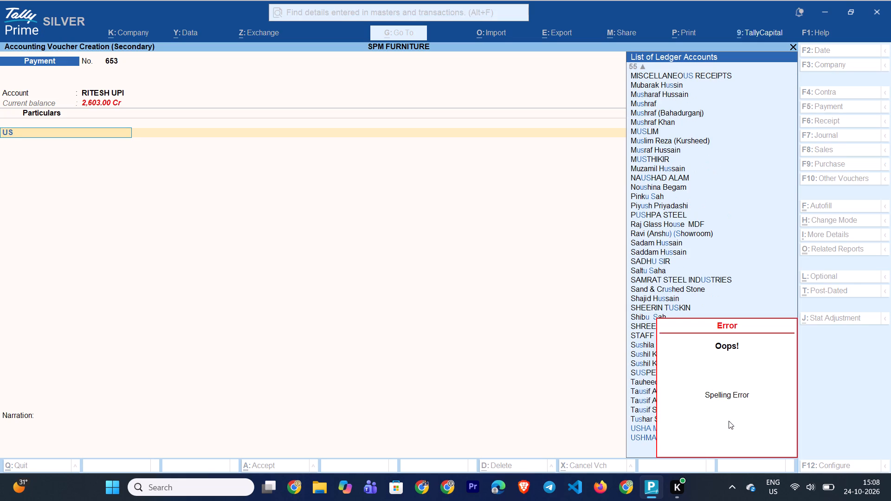
{"action": "type", "text": "MM"}
{"action": "key", "text": "Down"}
{"action": "key", "text": "Down"}
{"action": "key", "text": "Down"}
{"action": "key", "text": "Down"}
{"action": "key", "text": "Up"}
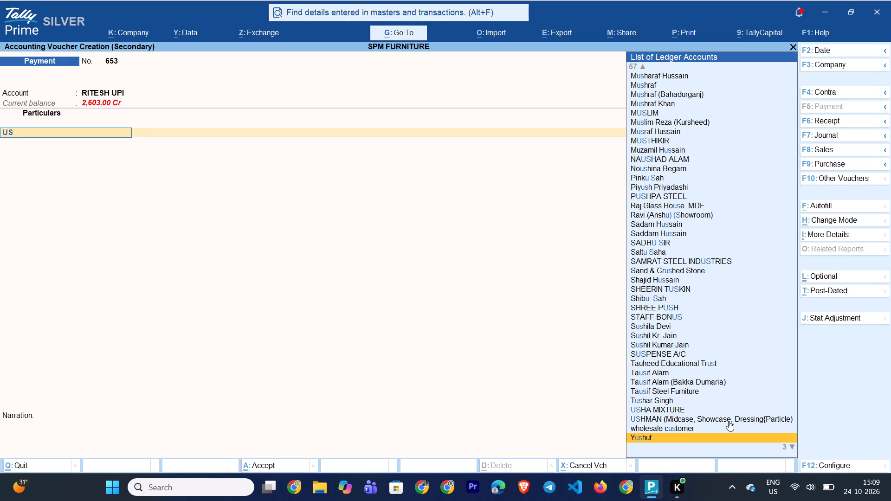
{"action": "key", "text": "Up"}
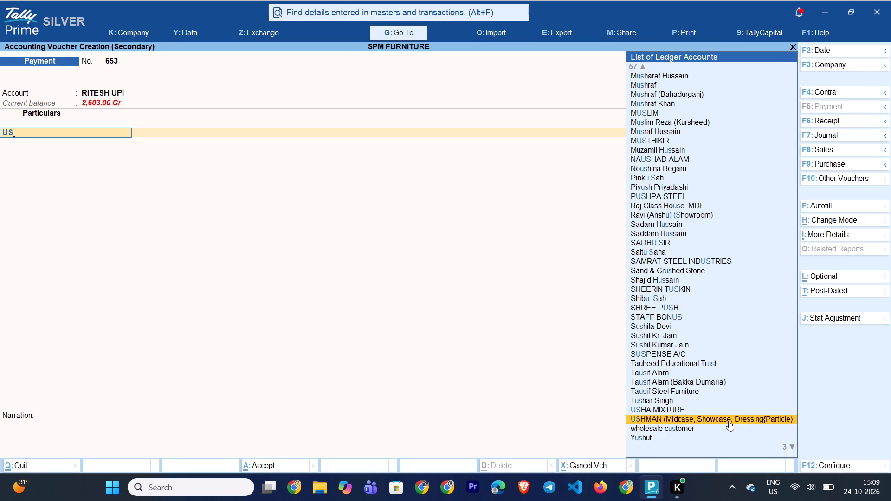
{"action": "key", "text": "BackSpace"}
{"action": "key", "text": "BackSpace"}
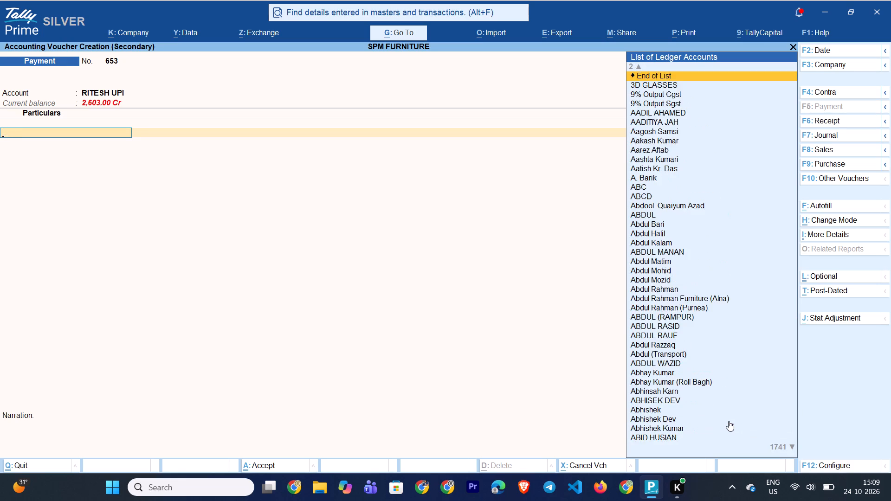
Enter SUSPENSE A/C for 10,000 with the narration USMAN on the RITESH UPI payment and save the voucher.
{"action": "type", "text": "SUS"}
{"action": "key", "text": "Up"}
{"action": "key", "text": "Down"}
{"action": "key", "text": "Return"}
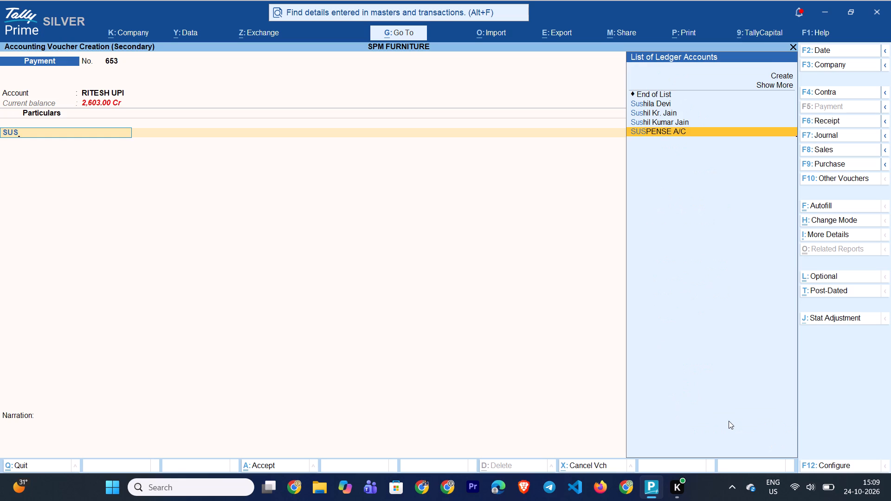
{"action": "type", "text": "10000"}
{"action": "key", "text": "Return"}
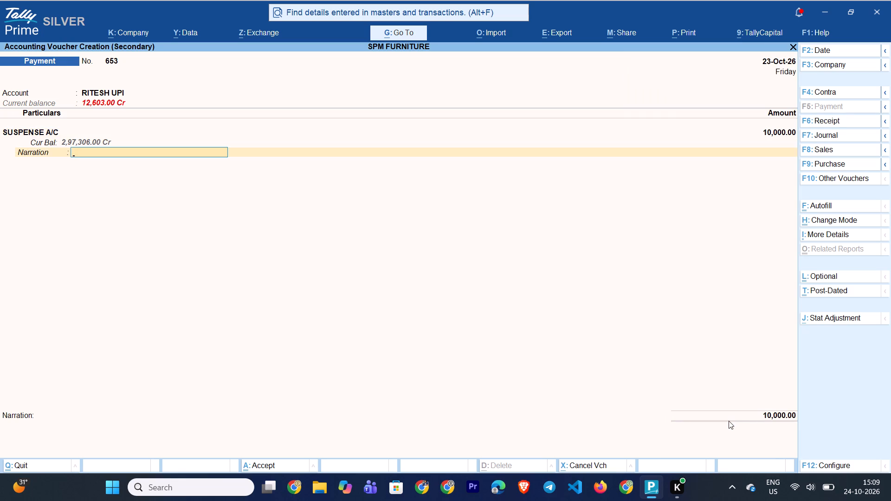
{"action": "type", "text": "USMAN"}
{"action": "key", "text": "Return"}
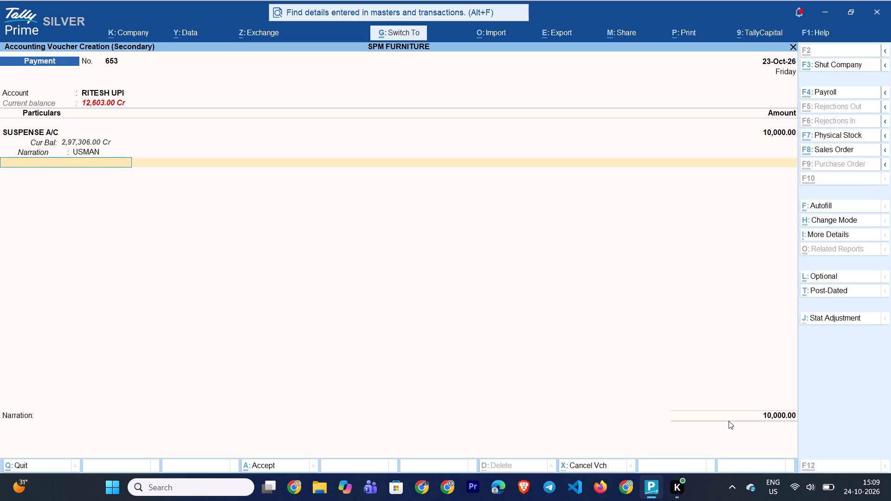
{"action": "key", "text": "ctrl+a"}
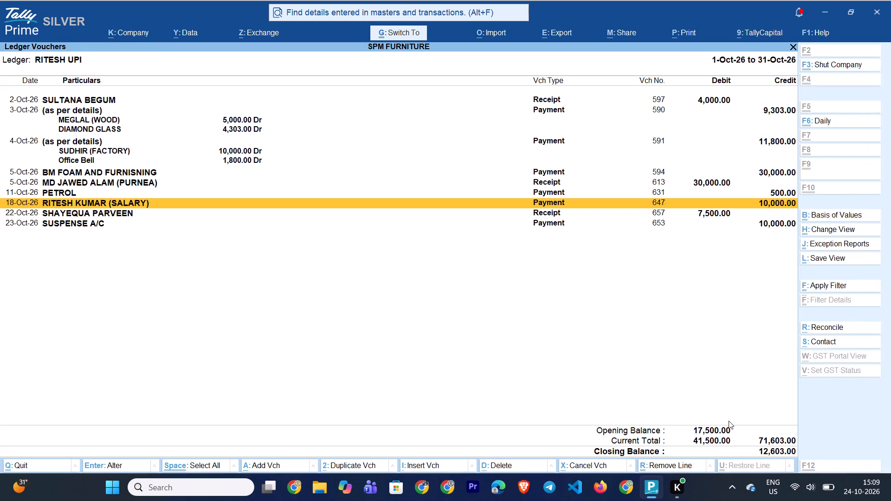
Leave the RITESH UPI ledger, open BANDHAN BANK A/C's October 2026 vouchers, and examine its payment and receipt entries.
{"action": "key", "text": "Escape"}
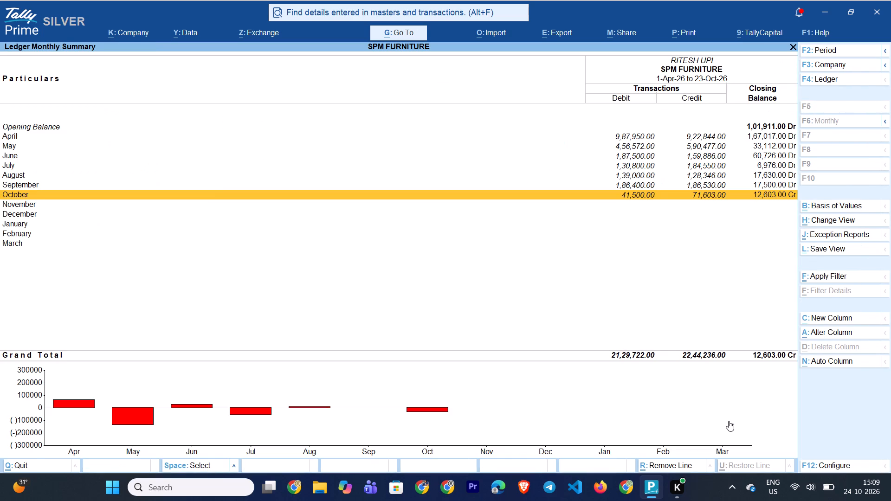
{"action": "key", "text": "Escape"}
{"action": "key", "text": "Down"}
{"action": "key", "text": "Return"}
{"action": "key", "text": "Return"}
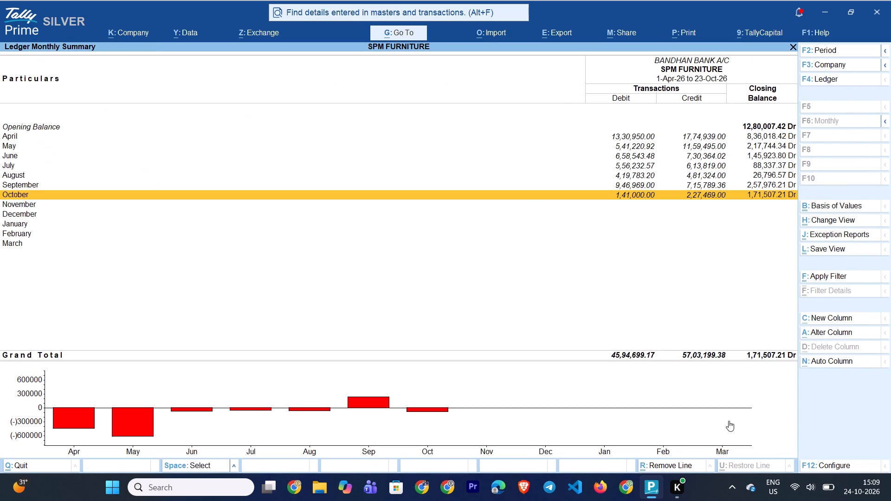
{"action": "key", "text": "Down"}
{"action": "key", "text": "Down"}
{"action": "key", "text": "Down"}
{"action": "key", "text": "Down"}
{"action": "key", "text": "Down"}
{"action": "key", "text": "Down"}
{"action": "key", "text": "Down"}
{"action": "key", "text": "Down"}
{"action": "key", "text": "Down"}
{"action": "key", "text": "Down"}
{"action": "key", "text": "Down"}
{"action": "key", "text": "Down"}
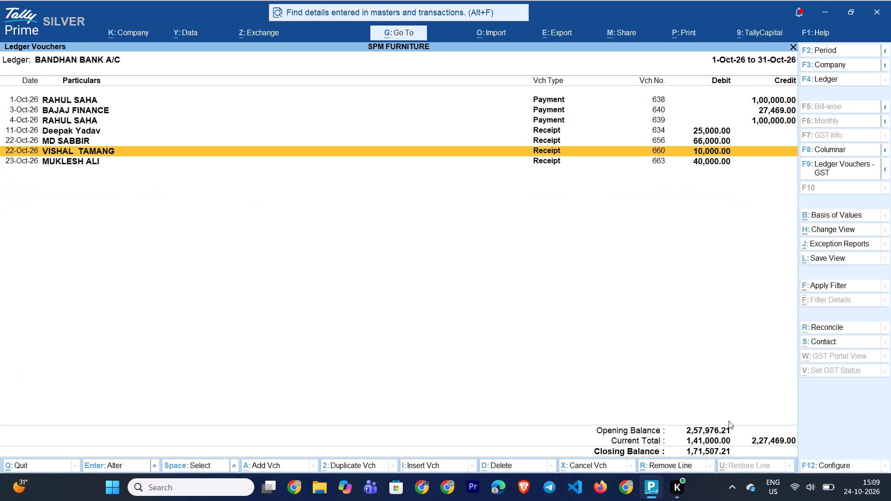
{"action": "key", "text": "Up"}
{"action": "key", "text": "Up"}
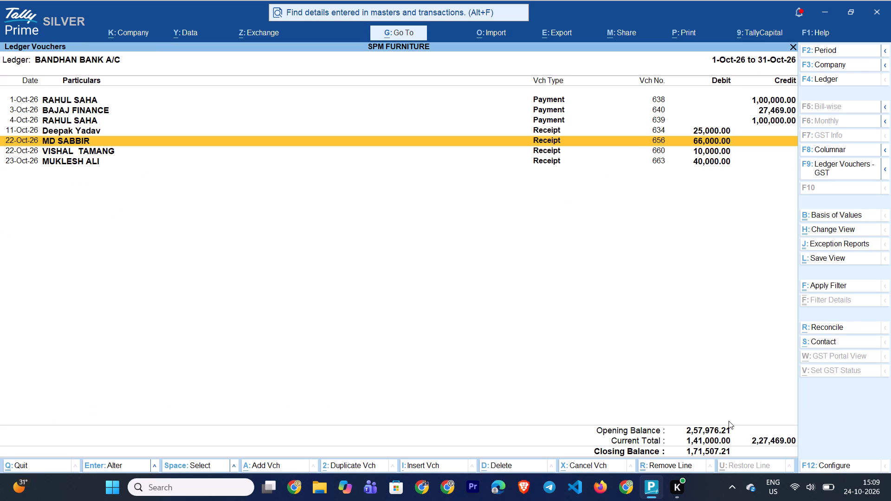
{"action": "key", "text": "Up"}
{"action": "key", "text": "Up"}
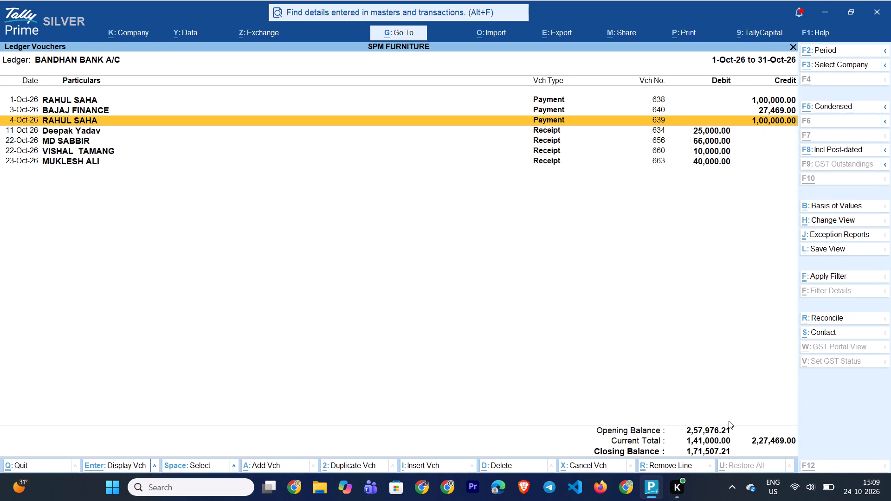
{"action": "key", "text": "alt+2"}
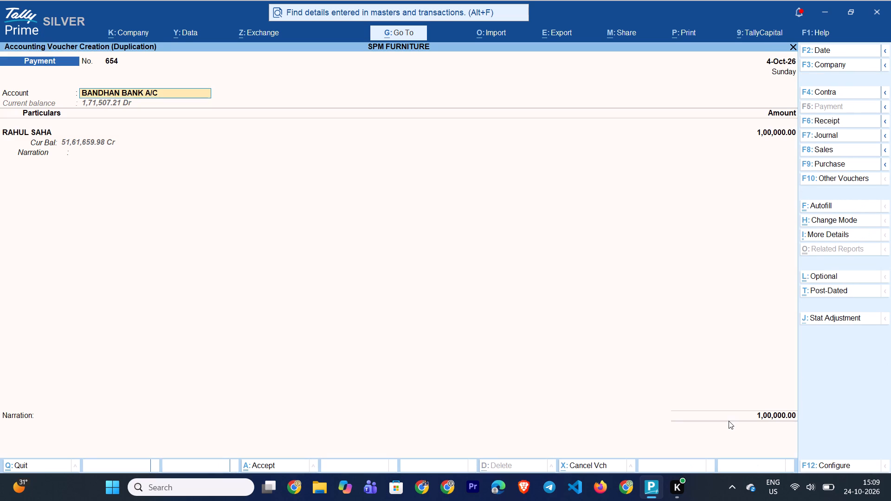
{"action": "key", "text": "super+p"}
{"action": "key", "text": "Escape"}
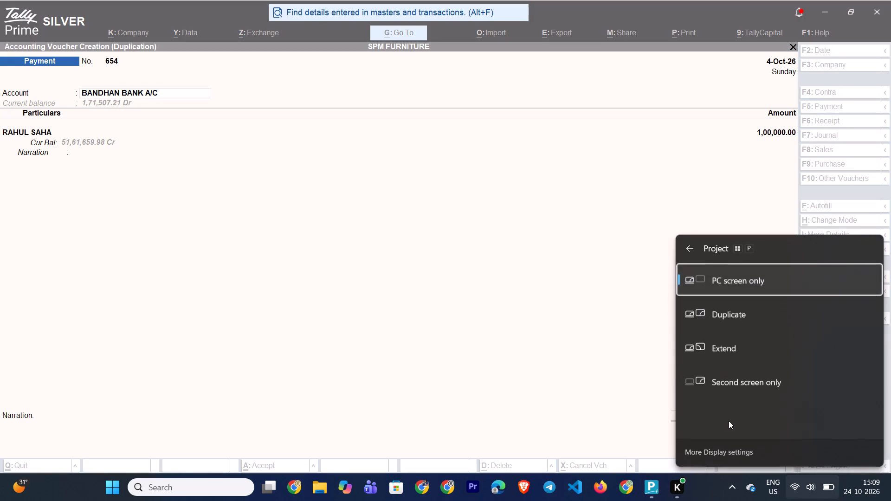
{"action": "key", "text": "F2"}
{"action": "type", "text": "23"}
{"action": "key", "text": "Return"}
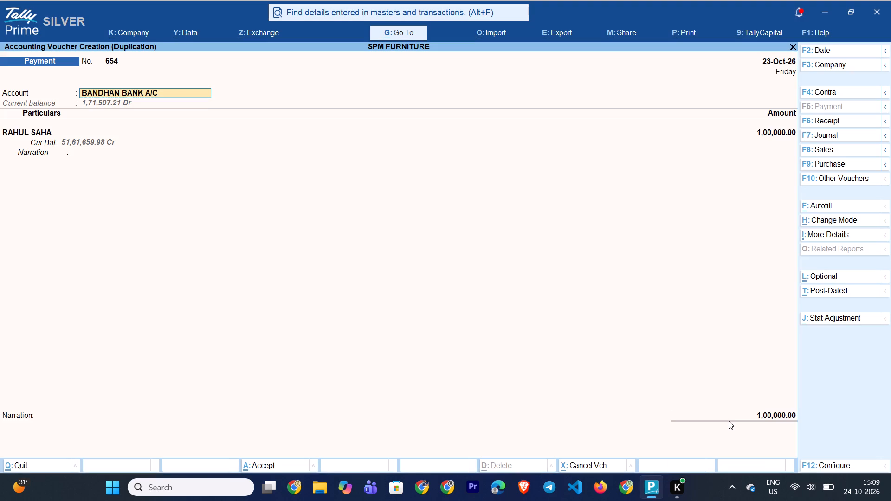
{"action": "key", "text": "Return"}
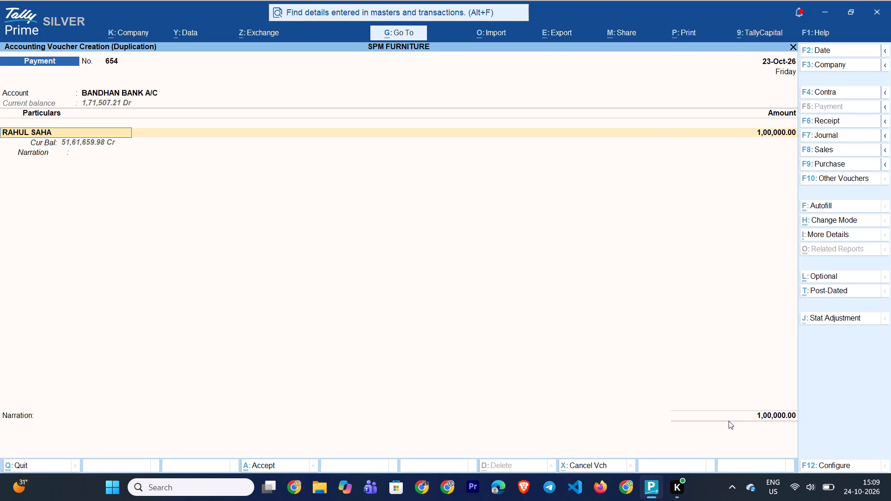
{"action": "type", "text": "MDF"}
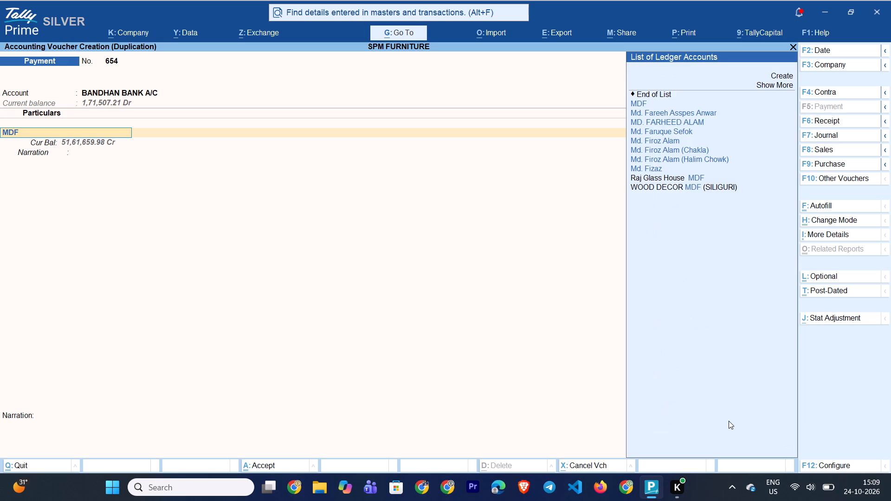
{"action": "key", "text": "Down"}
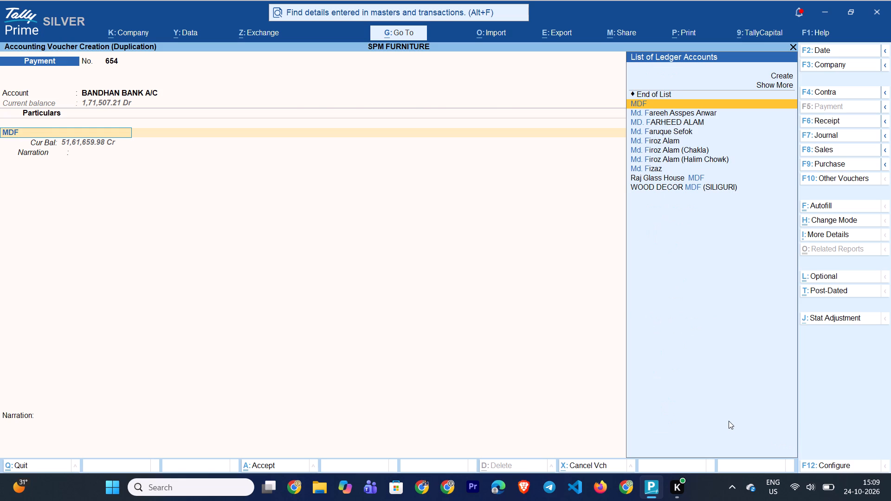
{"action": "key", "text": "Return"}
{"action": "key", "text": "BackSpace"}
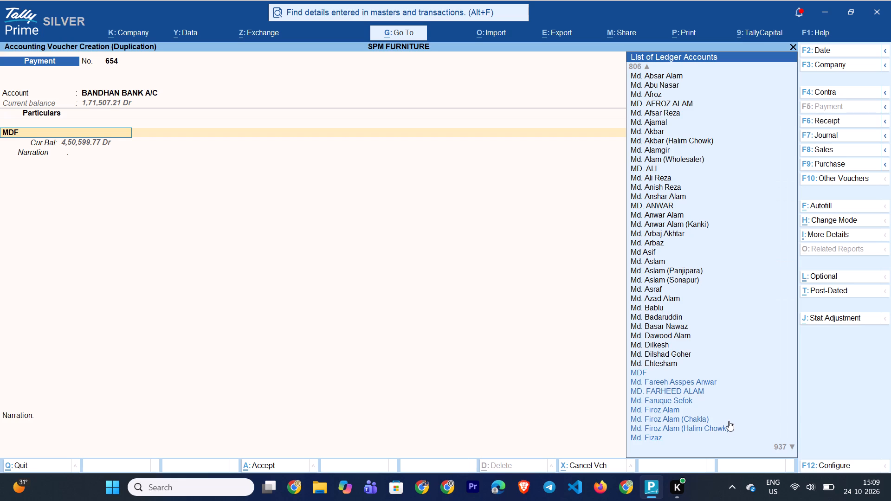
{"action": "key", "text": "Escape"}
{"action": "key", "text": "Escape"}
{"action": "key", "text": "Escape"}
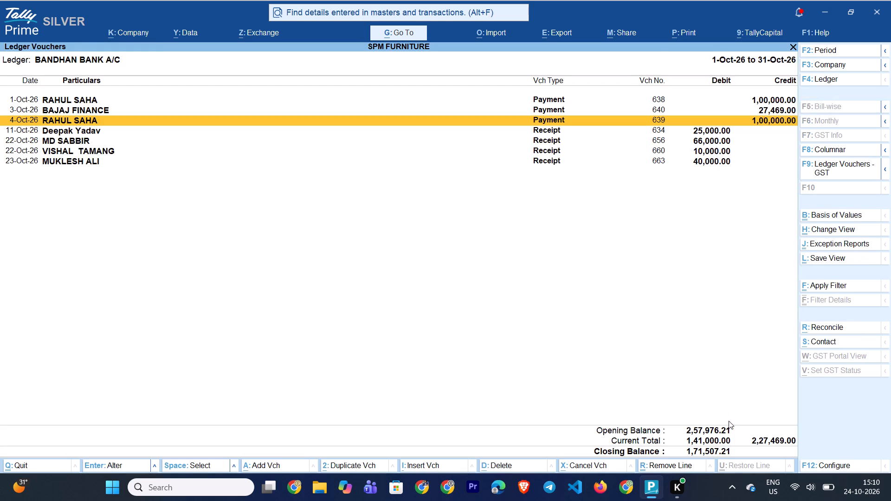
Leave the BANDHAN BANK A/C vouchers and open the MDF ledger's vouchers from the account books.
{"action": "key", "text": "Escape"}
{"action": "key", "text": "Escape"}
{"action": "key", "text": "Escape"}
{"action": "key", "text": "Escape"}
{"action": "key", "text": "Escape"}
{"action": "key", "text": "Escape"}
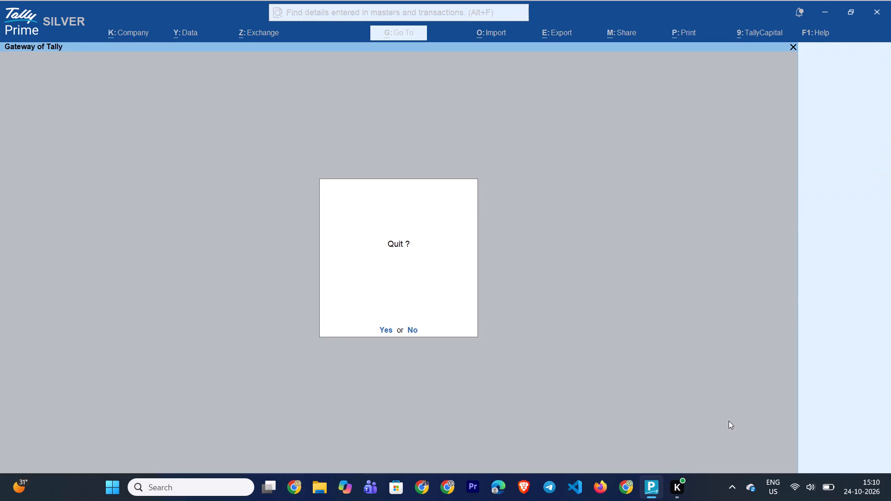
{"action": "key", "text": "Escape"}
{"action": "type", "text": "DA;L"}
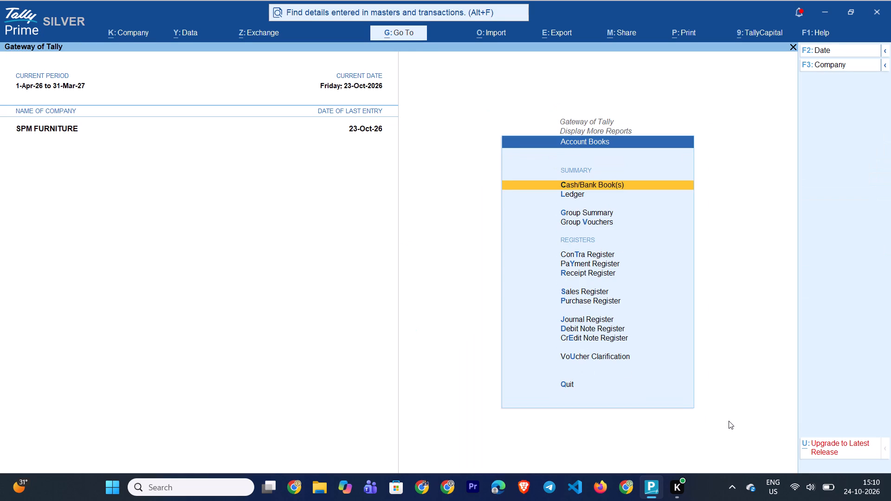
{"action": "type", "text": "MDF"}
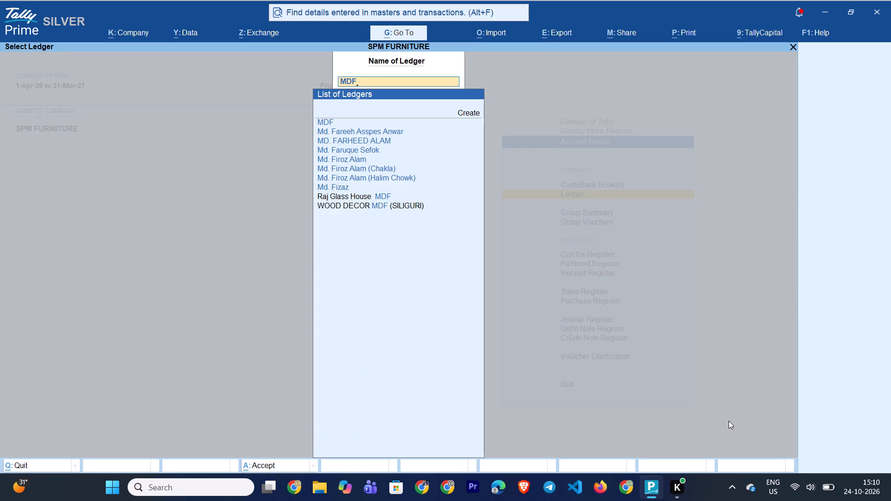
{"action": "key", "text": "Down"}
{"action": "key", "text": "Return"}
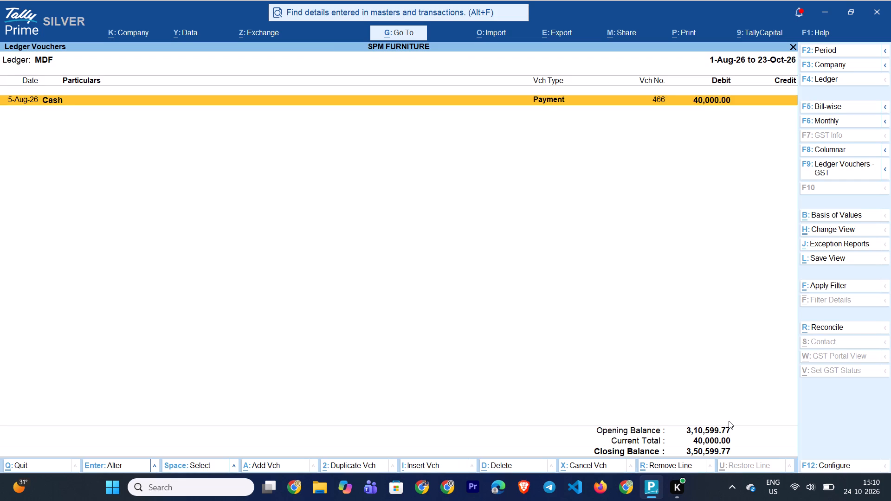
Set the MDF ledger's period to 1-Apr-26 to 31-Oct-26 and look into the RADHE KRISHNA SALES purchase voucher, leaving it unchanged.
{"action": "key", "text": "F2"}
{"action": "key", "text": "Escape"}
{"action": "key", "text": "Escape"}
{"action": "key", "text": "Escape"}
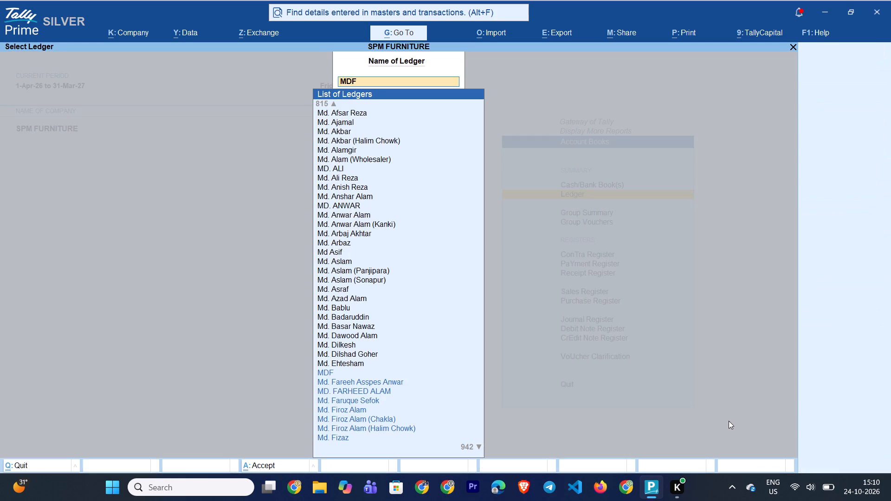
{"action": "key", "text": "F2"}
{"action": "key", "text": "Return"}
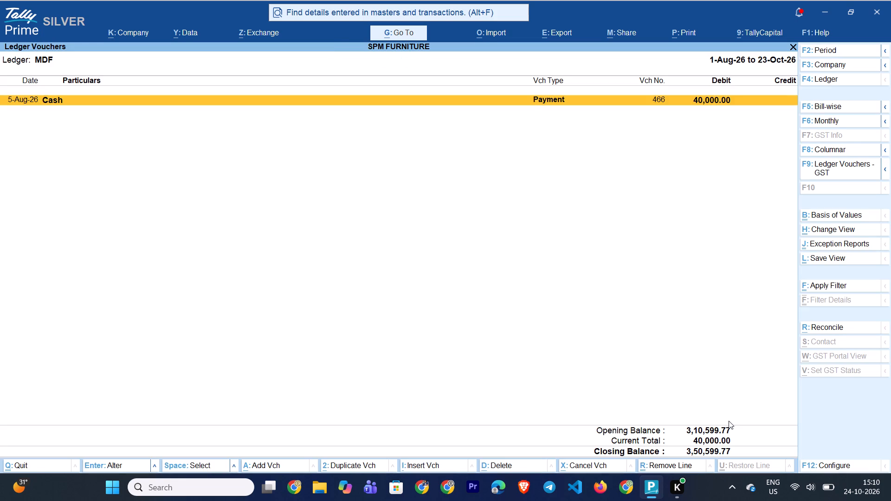
{"action": "key", "text": "F2"}
{"action": "type", "text": "1-4"}
{"action": "key", "text": "Return"}
{"action": "type", "text": "31-"}
{"action": "key", "text": "Return"}
{"action": "key", "text": "Return"}
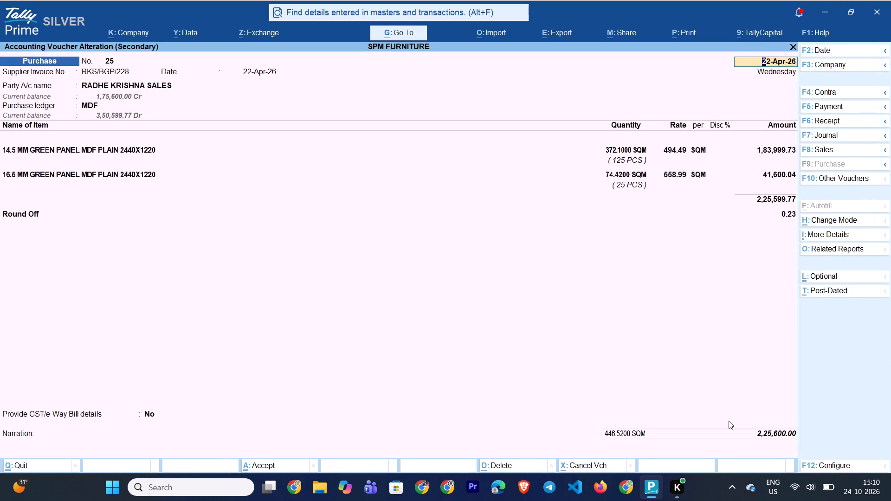
{"action": "key", "text": "Escape"}
{"action": "key", "text": "Escape"}
{"action": "key", "text": "Escape"}
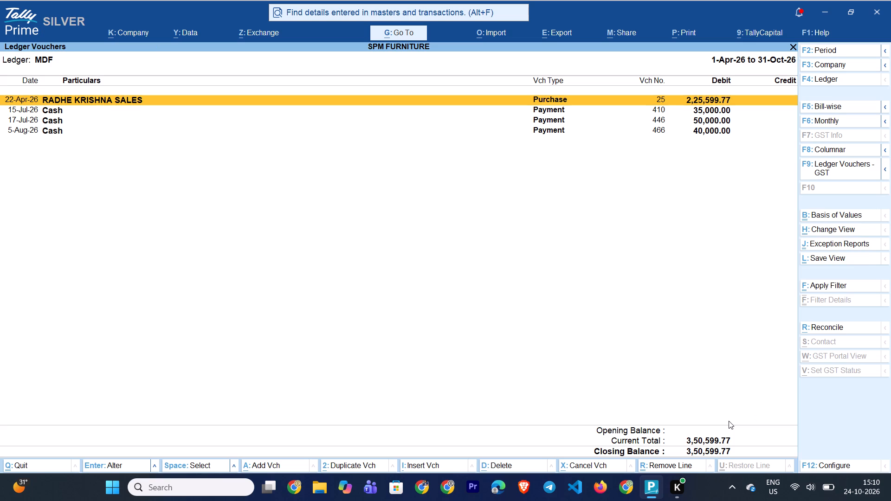
Examine the MDF ledger's 15-Jul-26 Cash payment voucher and its other entries without altering them, and leave the ledger.
{"action": "key", "text": "Down"}
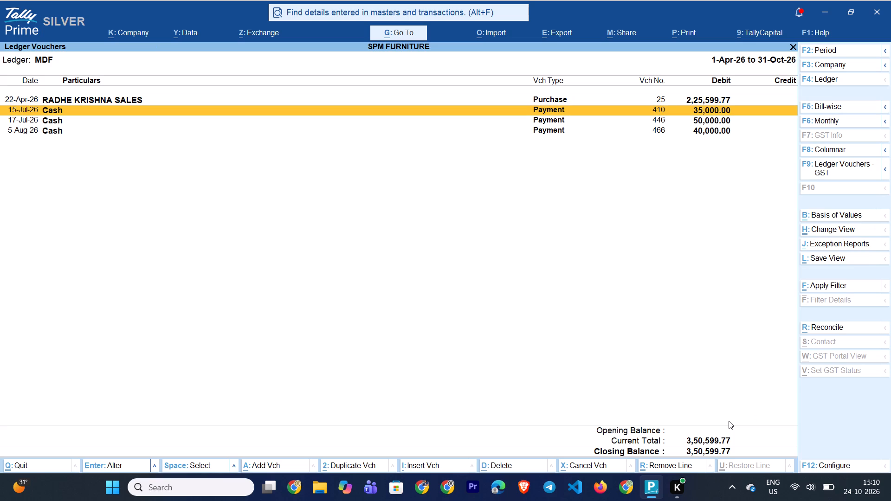
{"action": "key", "text": "Return"}
{"action": "key", "text": "Escape"}
{"action": "key", "text": "Escape"}
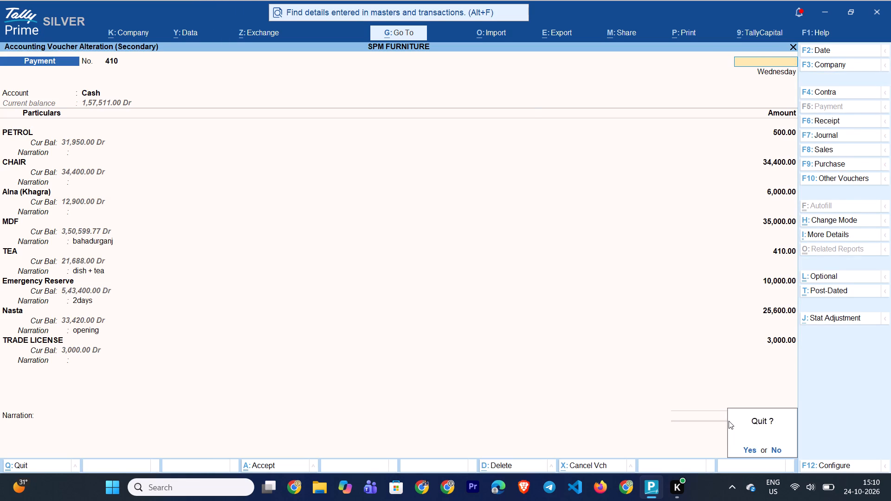
{"action": "key", "text": "Escape"}
{"action": "key", "text": "Right"}
{"action": "key", "text": "Up"}
{"action": "key", "text": "Return"}
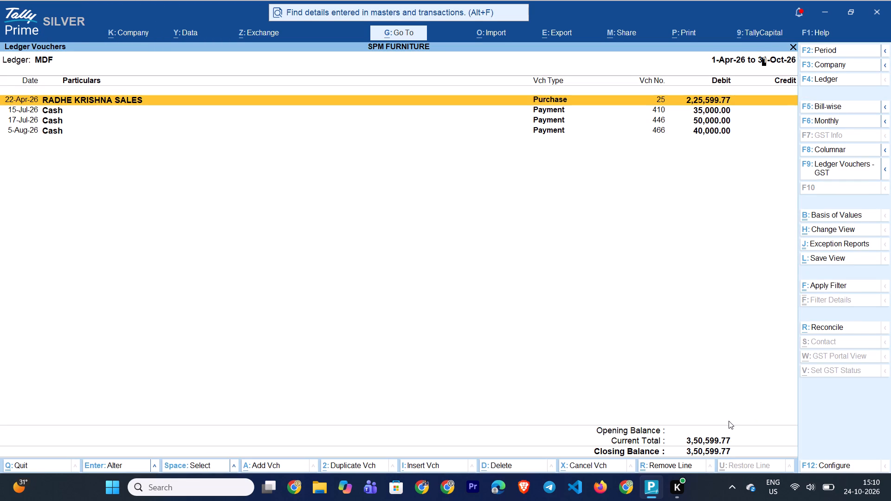
{"action": "key", "text": "Escape"}
{"action": "key", "text": "Escape"}
{"action": "key", "text": "Escape"}
{"action": "key", "text": "Down"}
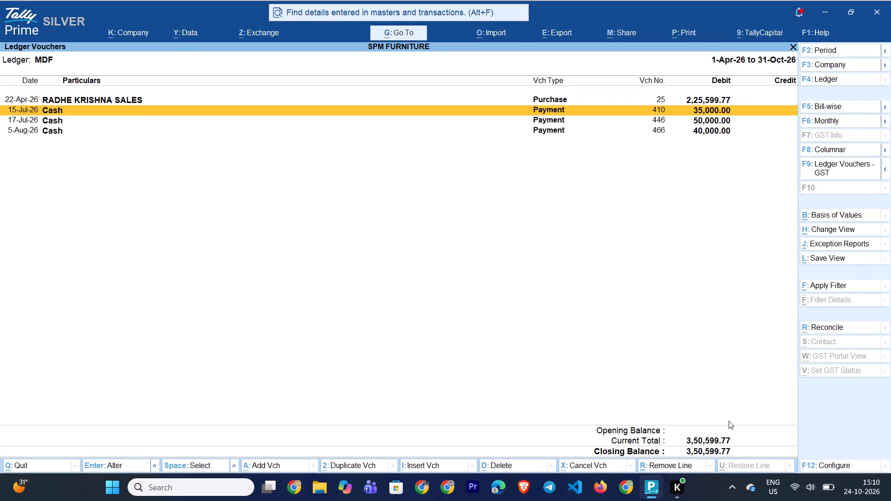
{"action": "key", "text": "Down"}
{"action": "key", "text": "Escape"}
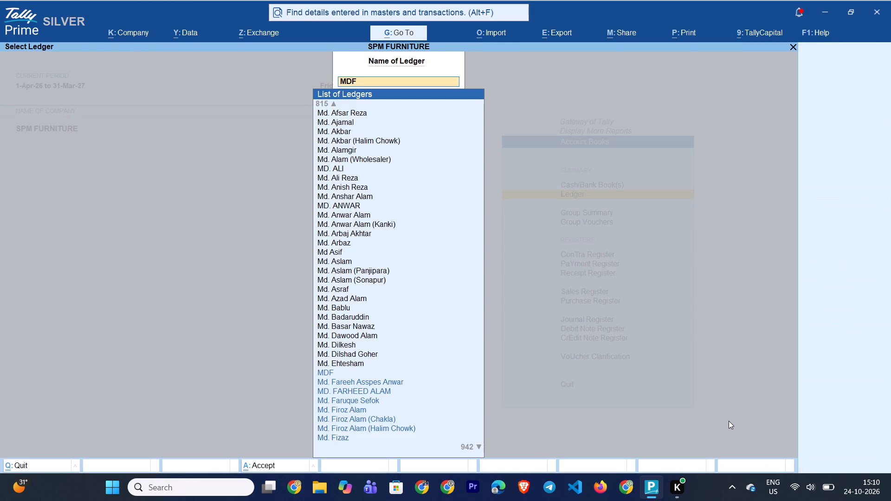
Search the ledger list for MDF, check the ledger just below it, repeat the search, and return to the Gateway of Tally.
{"action": "type", "text": "MDF"}
{"action": "key", "text": "Down"}
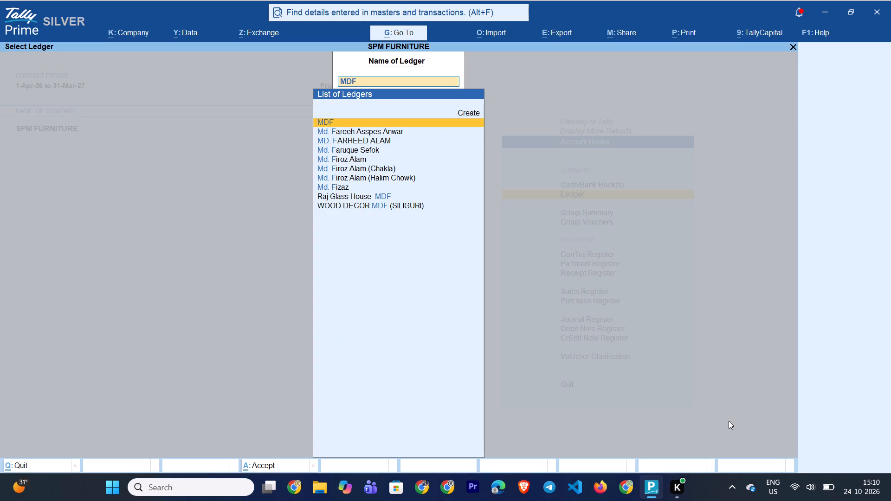
{"action": "key", "text": "Down"}
{"action": "key", "text": "Return"}
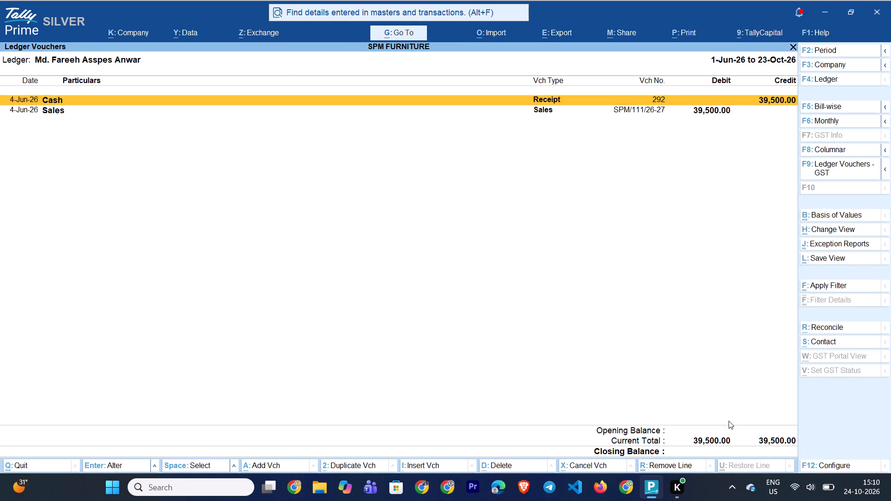
{"action": "key", "text": "Escape"}
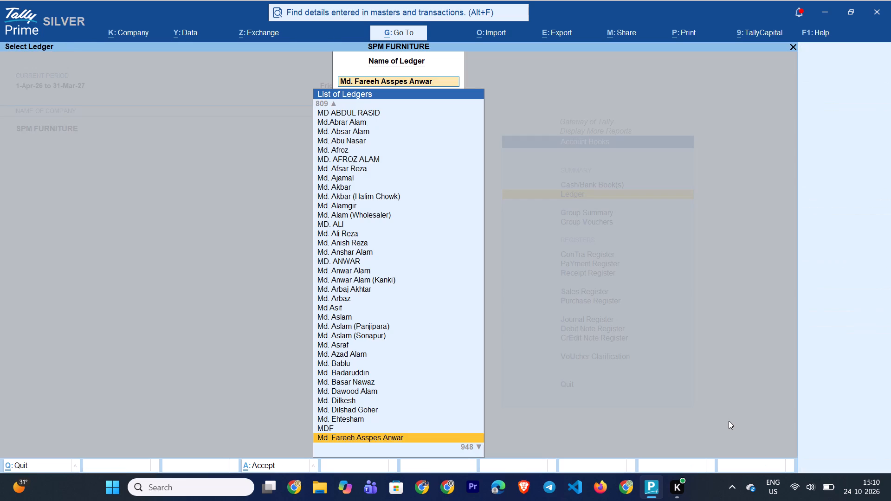
{"action": "type", "text": "MDF"}
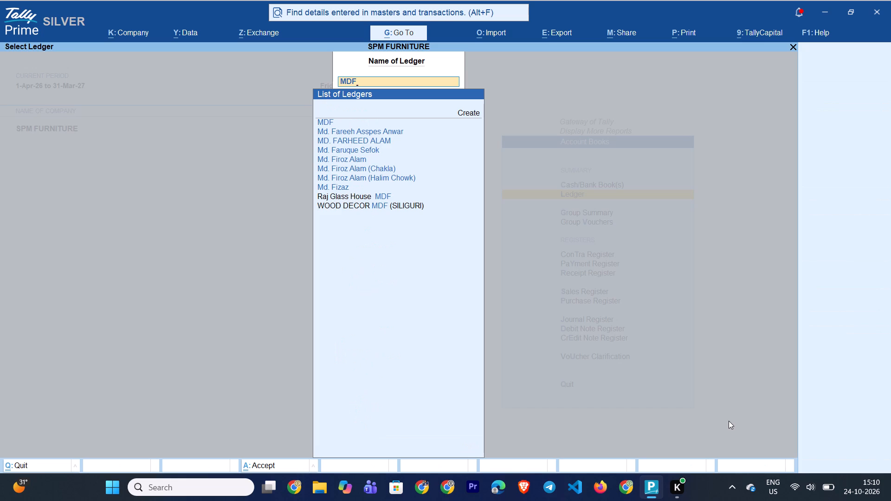
{"action": "key", "text": "Down"}
{"action": "key", "text": "Down"}
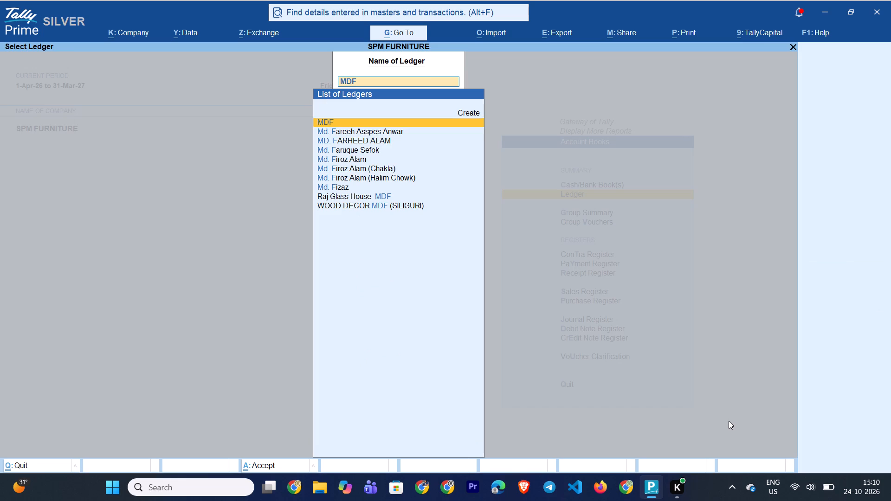
{"action": "key", "text": "Up"}
{"action": "key", "text": "Escape"}
{"action": "key", "text": "Escape"}
{"action": "key", "text": "Escape"}
{"action": "key", "text": "Escape"}
{"action": "key", "text": "Escape"}
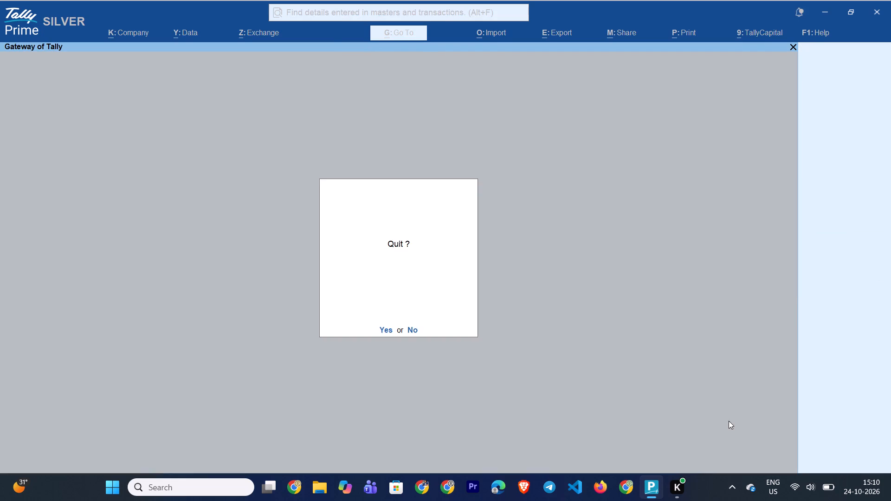
{"action": "key", "text": "Escape"}
Duplicate the 1-Oct-26 payment voucher 638 from BANDHAN BANK A/C's October vouchers and date the copy 23-Oct-26.
{"action": "type", "text": "DAC"}
{"action": "key", "text": "Down"}
{"action": "key", "text": "Down"}
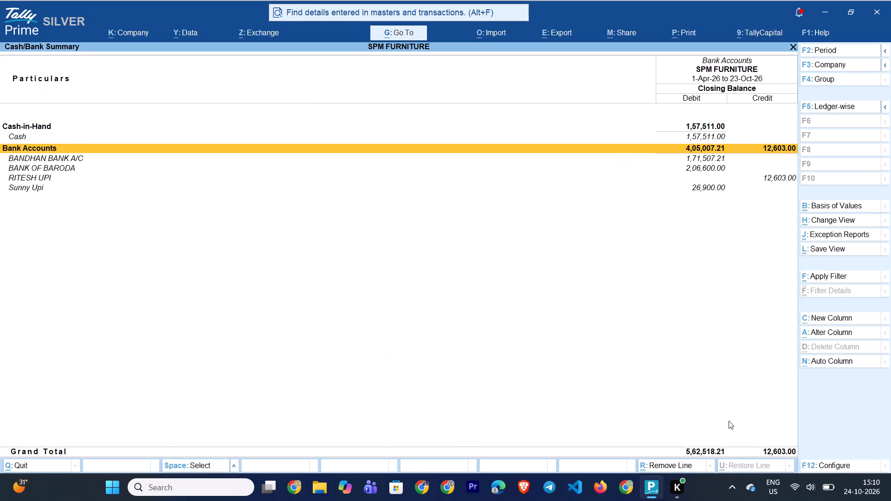
{"action": "key", "text": "Down"}
{"action": "key", "text": "Return"}
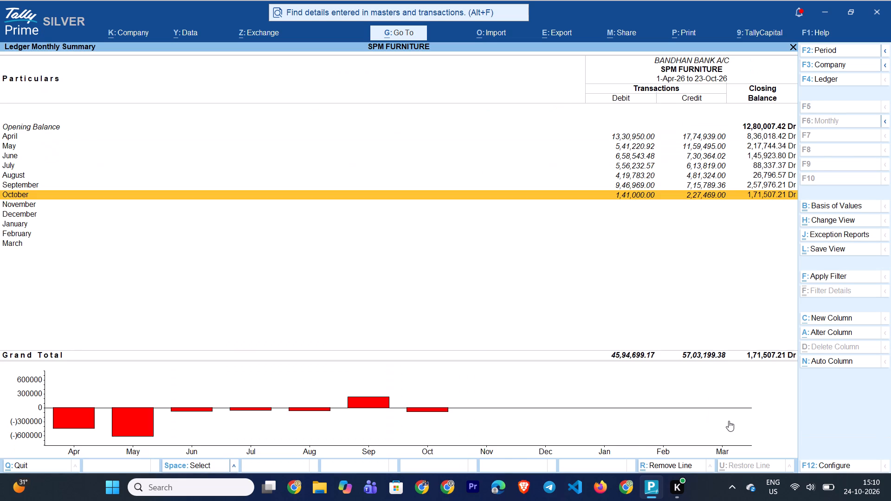
{"action": "key", "text": "Return"}
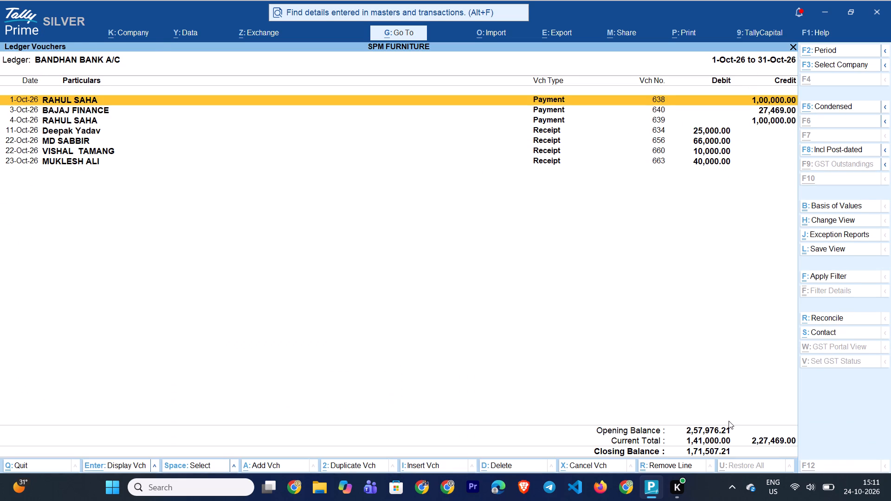
{"action": "key", "text": "alt+2"}
{"action": "key", "text": "super+p"}
{"action": "key", "text": "Escape"}
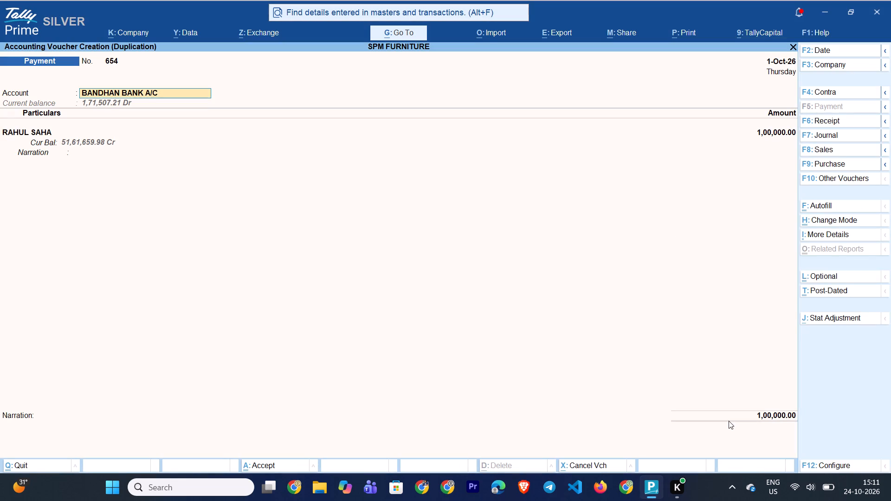
{"action": "key", "text": "F2"}
{"action": "type", "text": "23-"}
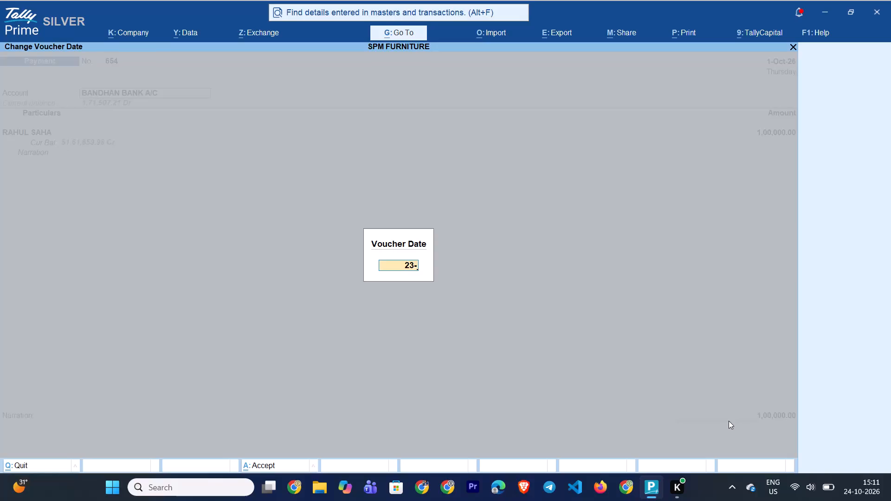
{"action": "key", "text": "Return"}
{"action": "key", "text": "Return"}
Replace the payee on the duplicated payment with MDF for 50,000 on account, leave the narration blank, and save the voucher.
{"action": "type", "text": "MDF"}
{"action": "key", "text": "Return"}
{"action": "key", "text": "BackSpace"}
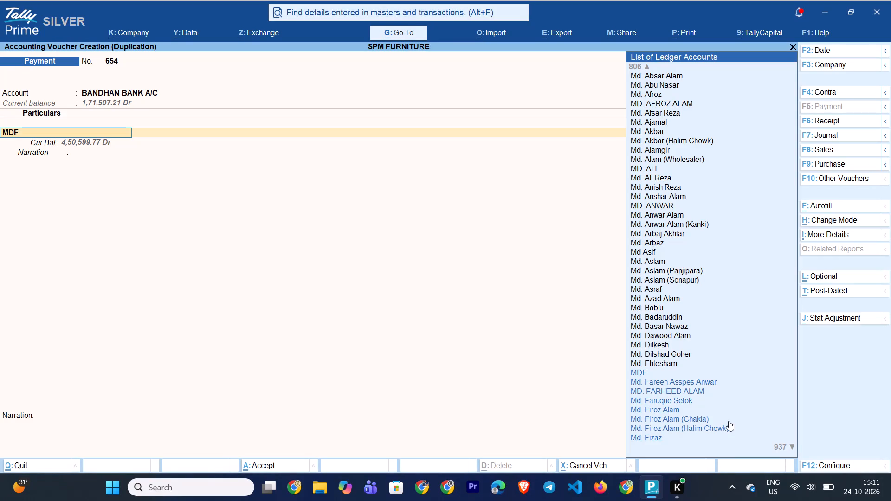
{"action": "key", "text": "Return"}
{"action": "key", "text": "Return"}
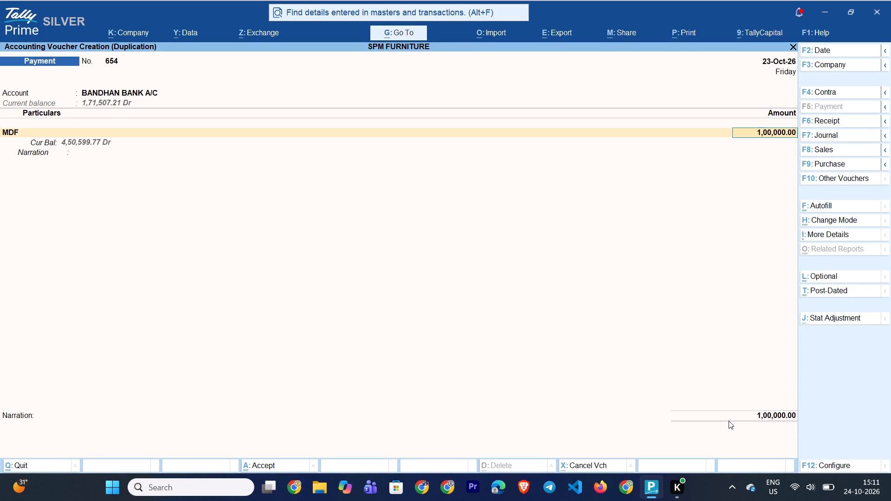
{"action": "key", "text": "1"}
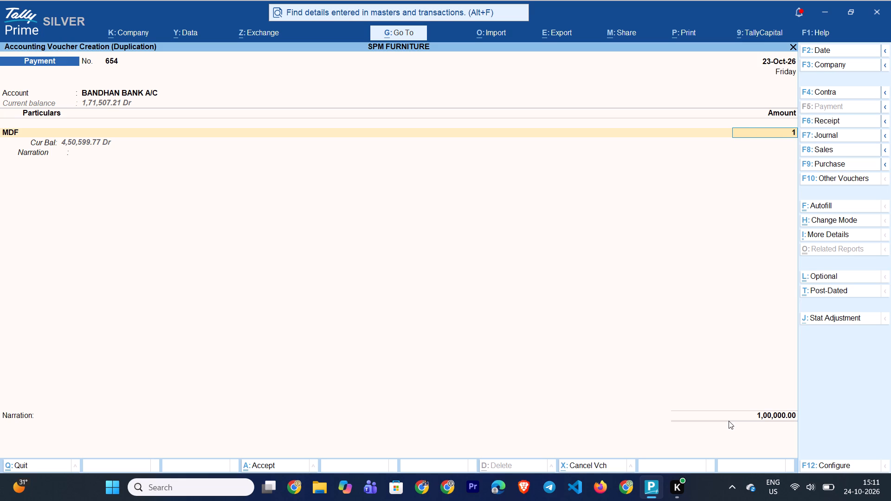
{"action": "key", "text": "BackSpace"}
{"action": "type", "text": "50000"}
{"action": "key", "text": "Return"}
{"action": "key", "text": "Return"}
{"action": "key", "text": "Return"}
{"action": "key", "text": "Return"}
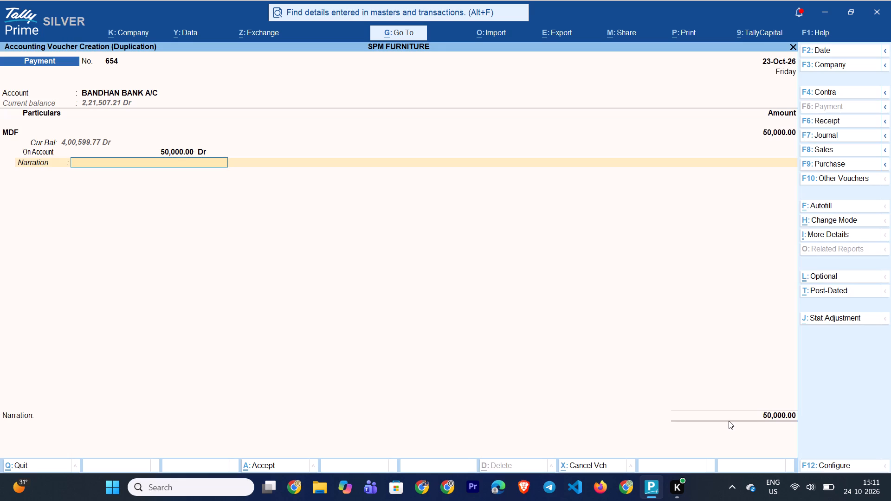
{"action": "key", "text": "Return"}
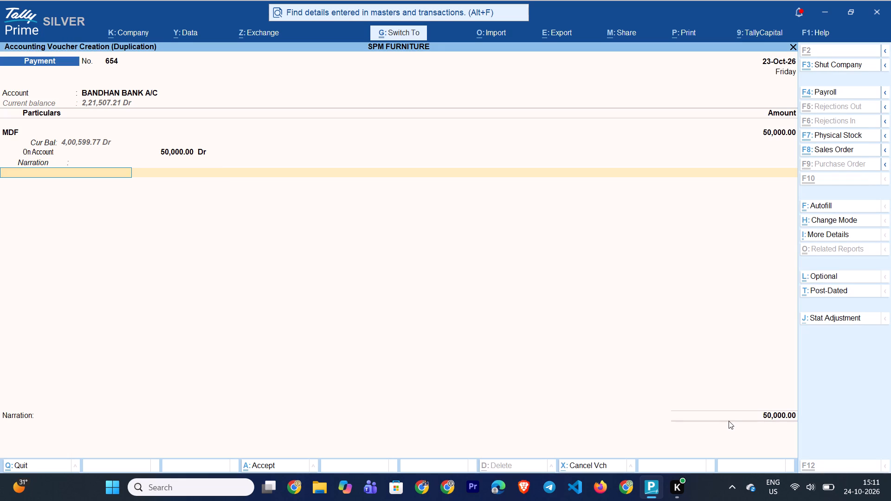
{"action": "key", "text": "ctrl+a"}
Look over BANDHAN BANK A/C's October 2026 vouchers and the cash and bank summary, and return to the Gateway of Tally.
{"action": "key", "text": "Down"}
{"action": "key", "text": "Down"}
{"action": "key", "text": "Down"}
{"action": "key", "text": "Down"}
{"action": "key", "text": "Down"}
{"action": "key", "text": "Down"}
{"action": "key", "text": "Down"}
{"action": "key", "text": "Down"}
{"action": "key", "text": "Down"}
{"action": "key", "text": "Down"}
{"action": "key", "text": "Down"}
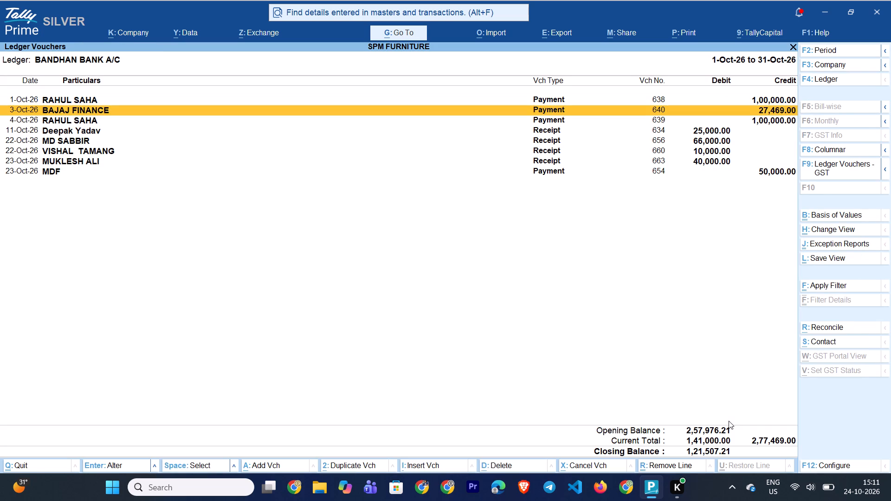
{"action": "key", "text": "Escape"}
{"action": "key", "text": "Escape"}
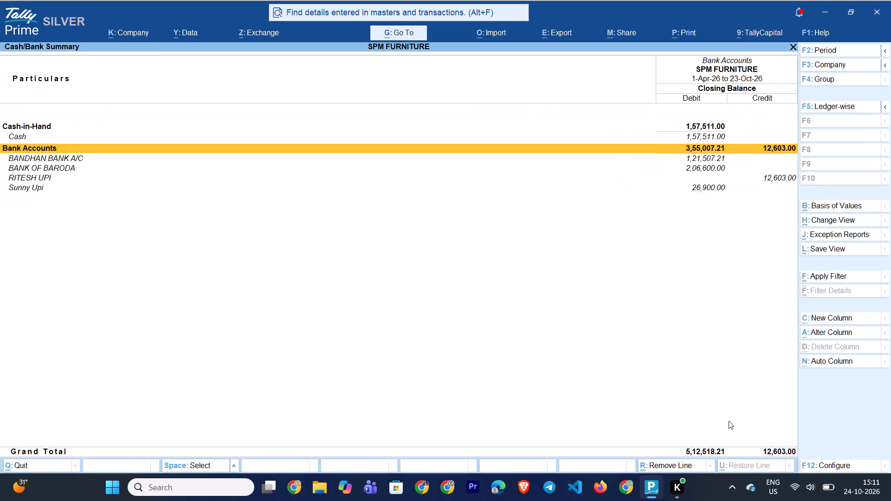
{"action": "key", "text": "Escape"}
{"action": "key", "text": "Escape"}
{"action": "key", "text": "Escape"}
{"action": "key", "text": "Escape"}
{"action": "key", "text": "Escape"}
Open the MDF ledger, start its period at 1-Apr-26, examine its entries through the 23-Oct-26 bank payment, and leave the report.
{"action": "type", "text": "DALMDF"}
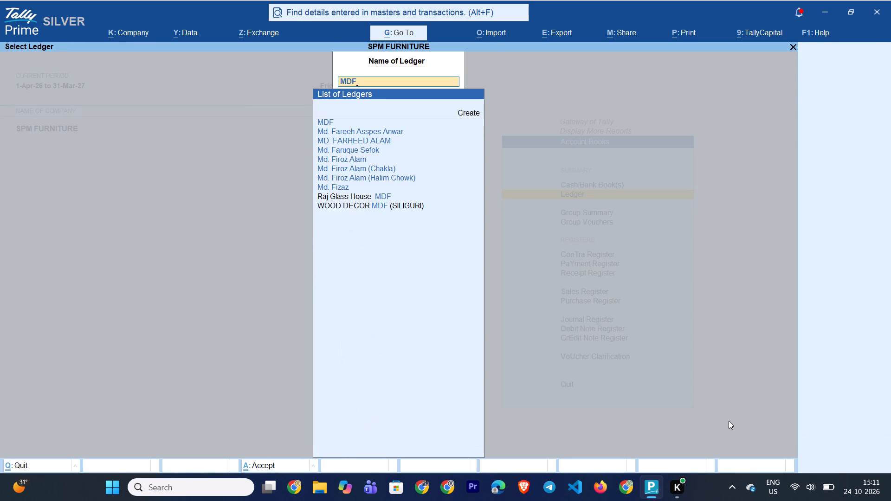
{"action": "key", "text": "Down"}
{"action": "key", "text": "Return"}
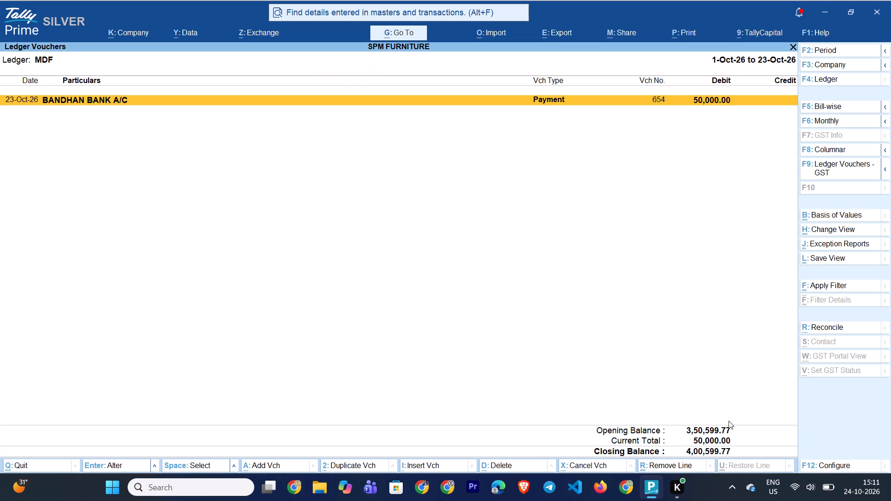
{"action": "key", "text": "F2"}
{"action": "type", "text": "1-4"}
{"action": "key", "text": "Return"}
{"action": "key", "text": "Return"}
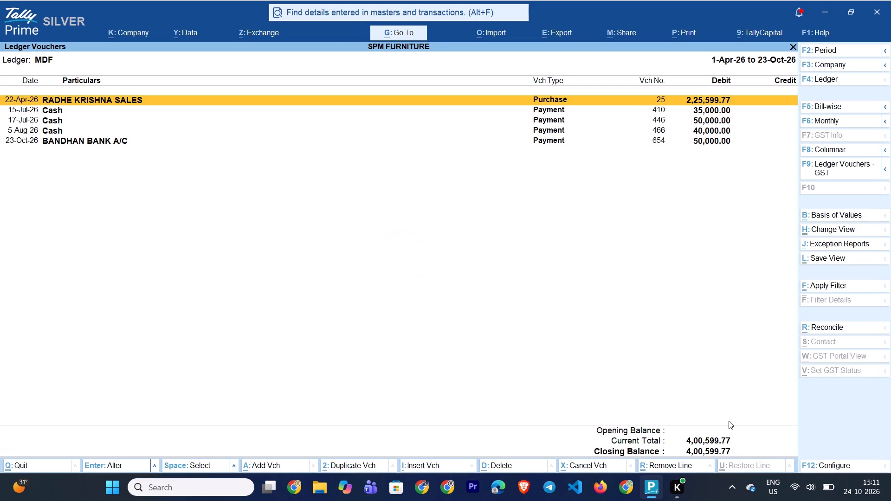
{"action": "key", "text": "Down"}
{"action": "key", "text": "Down"}
{"action": "key", "text": "Down"}
{"action": "key", "text": "Down"}
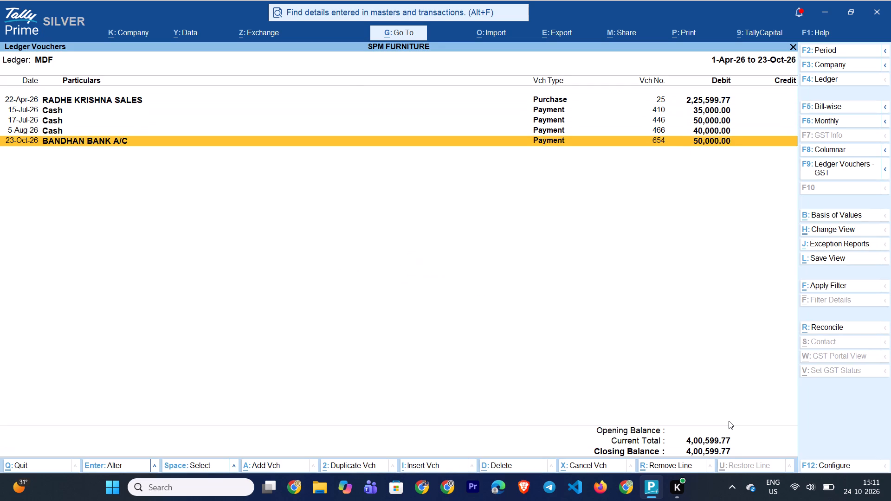
{"action": "key", "text": "Escape"}
{"action": "key", "text": "Escape"}
{"action": "key", "text": "Escape"}
{"action": "key", "text": "Escape"}
{"action": "key", "text": "Escape"}
{"action": "key", "text": "Escape"}
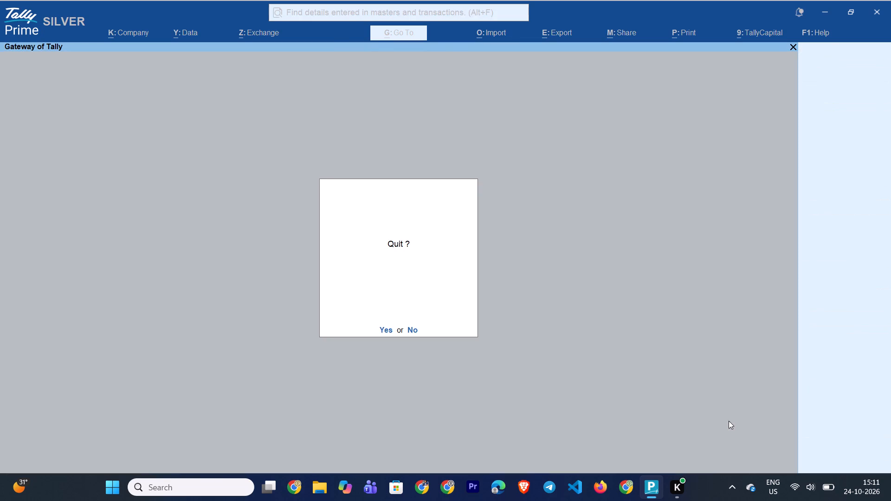
{"action": "key", "text": "Escape"}
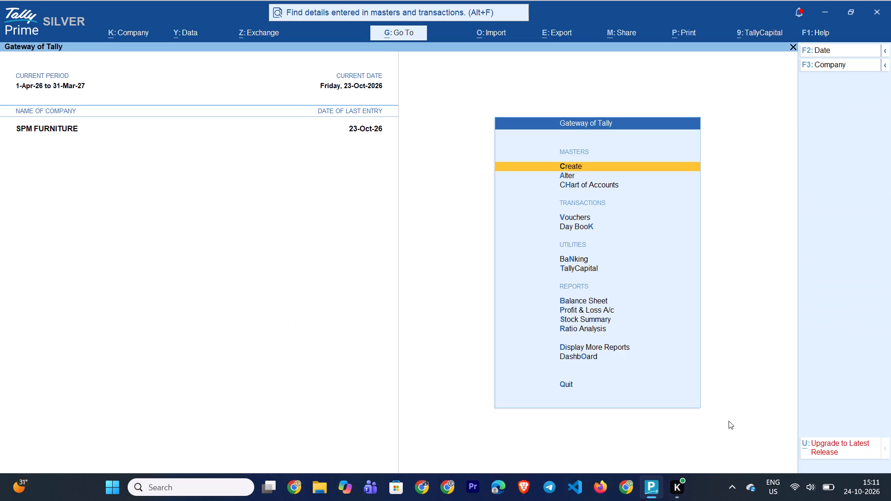
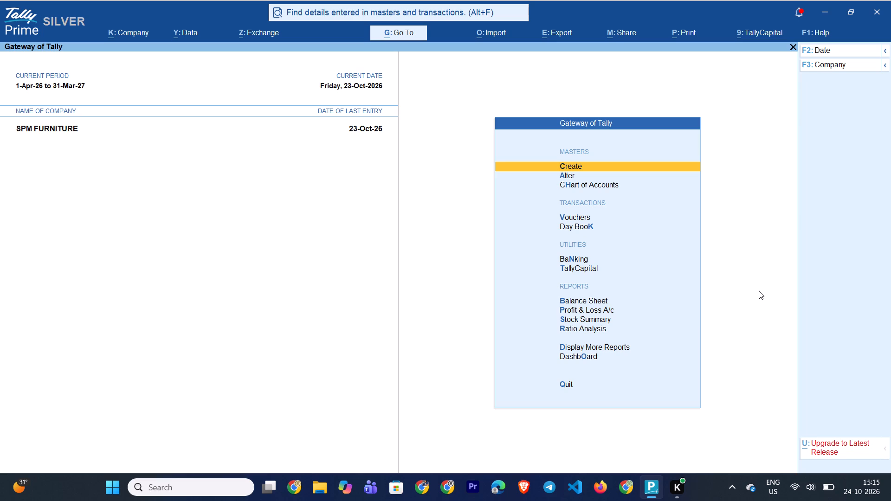
Check the cash and bank summary and Cash's monthly summary through October 2026, and return to the Gateway of Tally.
{"action": "key", "text": "Escape"}
{"action": "key", "text": "Escape"}
{"action": "type", "text": "DAC"}
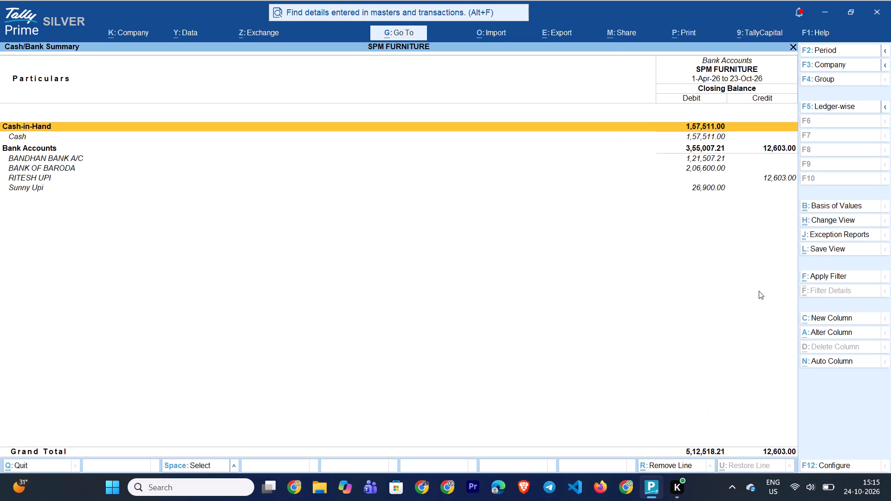
{"action": "key", "text": "Down"}
{"action": "key", "text": "Down"}
{"action": "key", "text": "Up"}
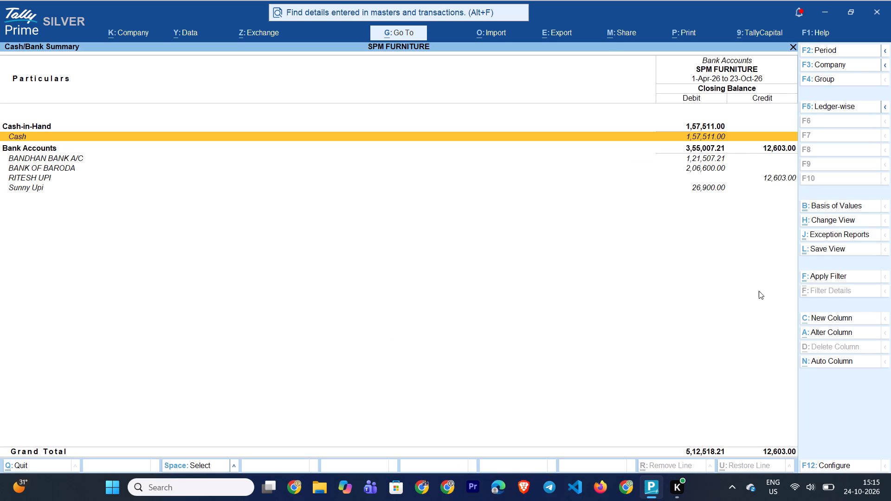
{"action": "key", "text": "Return"}
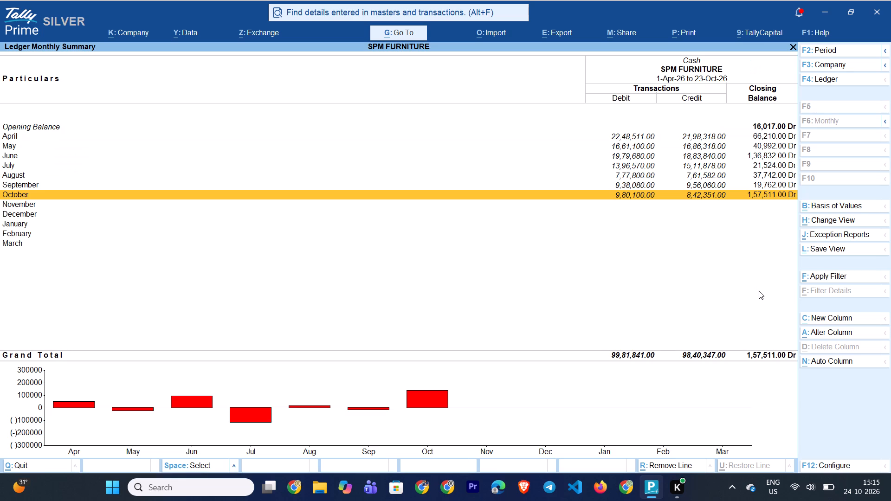
{"action": "key", "text": "Escape"}
{"action": "key", "text": "Escape"}
{"action": "key", "text": "Escape"}
{"action": "key", "text": "Escape"}
{"action": "key", "text": "Escape"}
{"action": "key", "text": "Escape"}
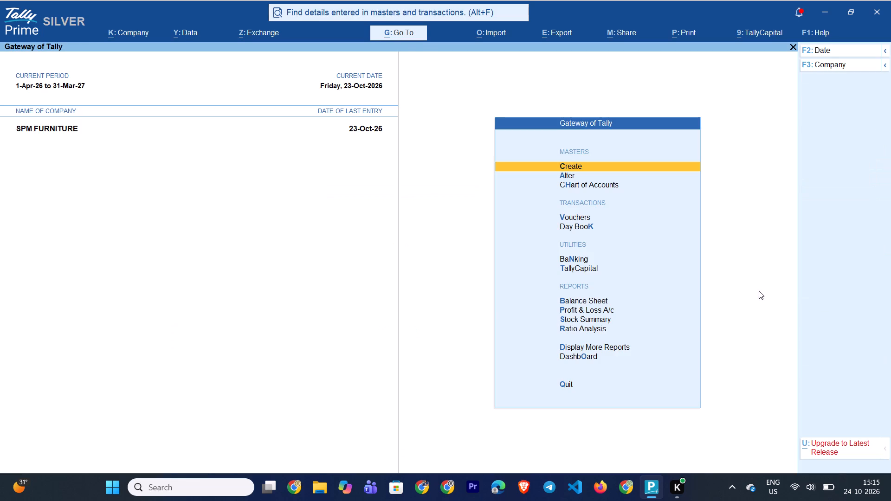
Trace Suspense A/c from the Balance Sheet to the DIFFERENCE ledger and examine its August 2026 vouchers.
{"action": "key", "text": "b"}
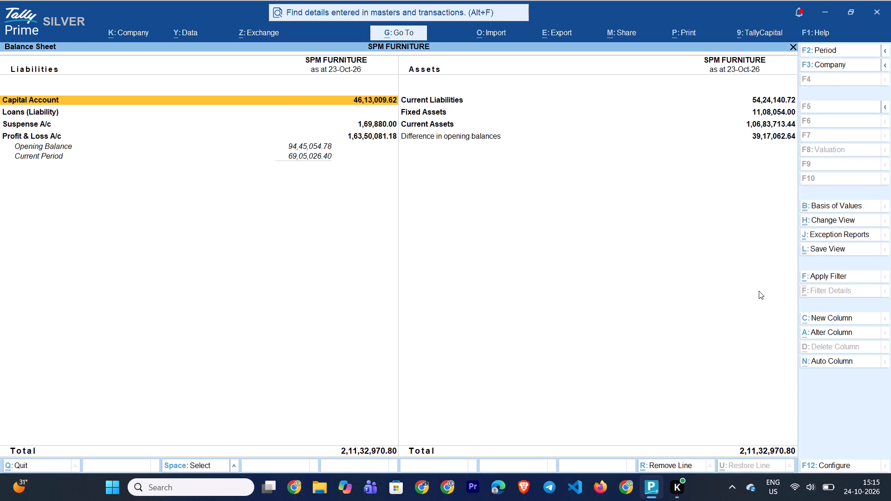
{"action": "key", "text": "Down"}
{"action": "key", "text": "Down"}
{"action": "key", "text": "Return"}
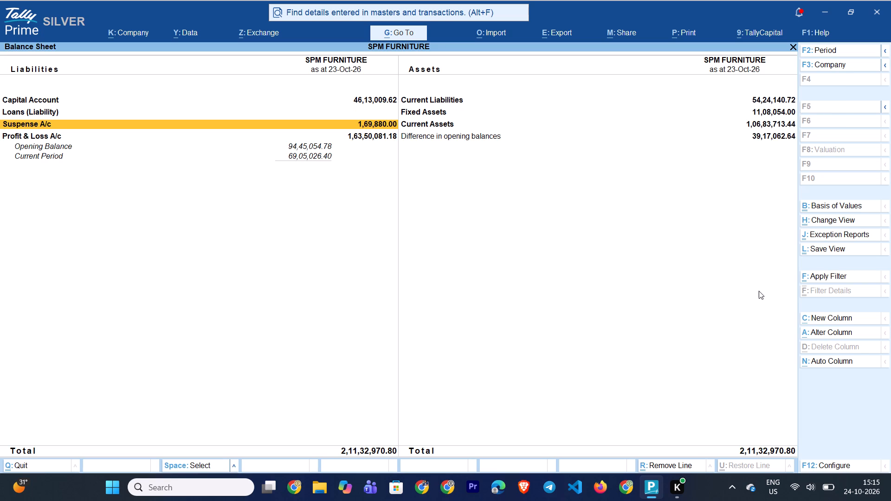
{"action": "key", "text": "Down"}
{"action": "key", "text": "Up"}
{"action": "key", "text": "Return"}
{"action": "key", "text": "Up"}
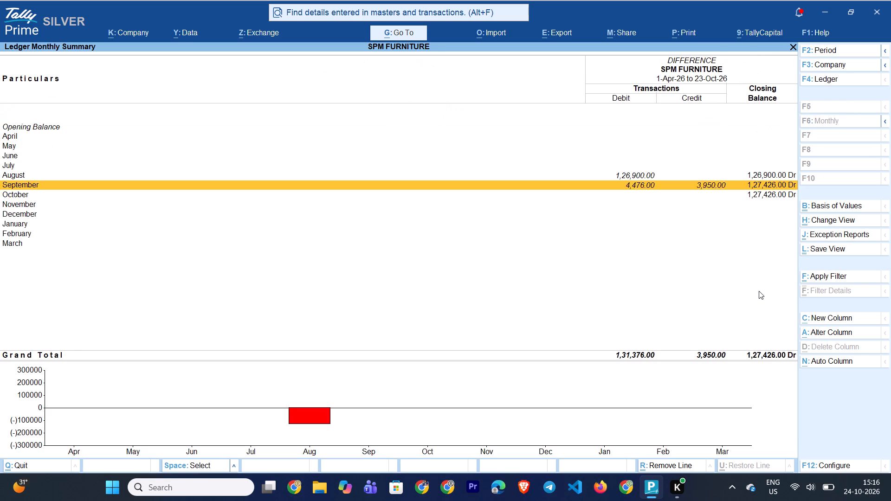
{"action": "key", "text": "Up"}
{"action": "key", "text": "Return"}
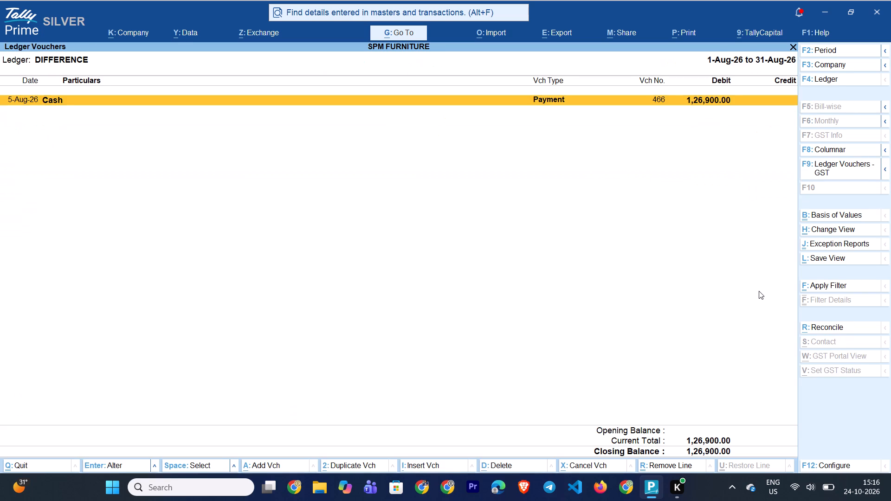
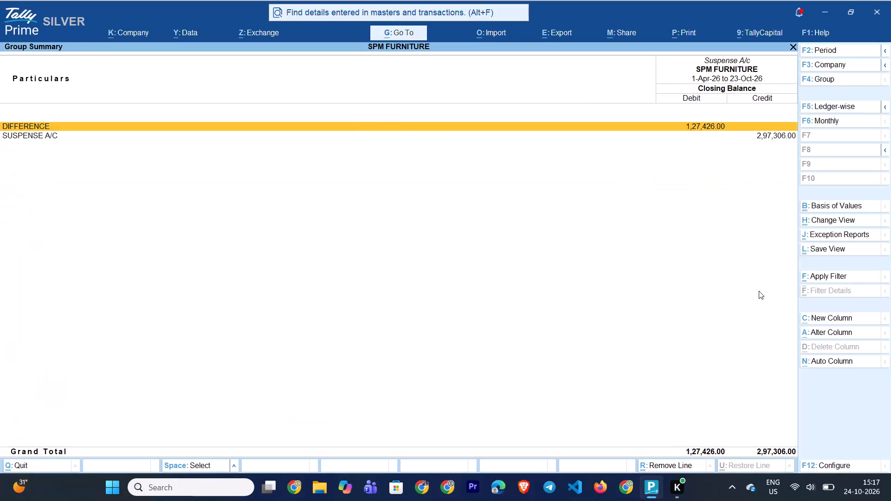
Open the Day Book for 5-Aug-26 and examine that day's vouchers.
{"action": "key", "text": "Escape"}
{"action": "key", "text": "Escape"}
{"action": "key", "text": "Escape"}
{"action": "key", "text": "Escape"}
{"action": "key", "text": "d"}
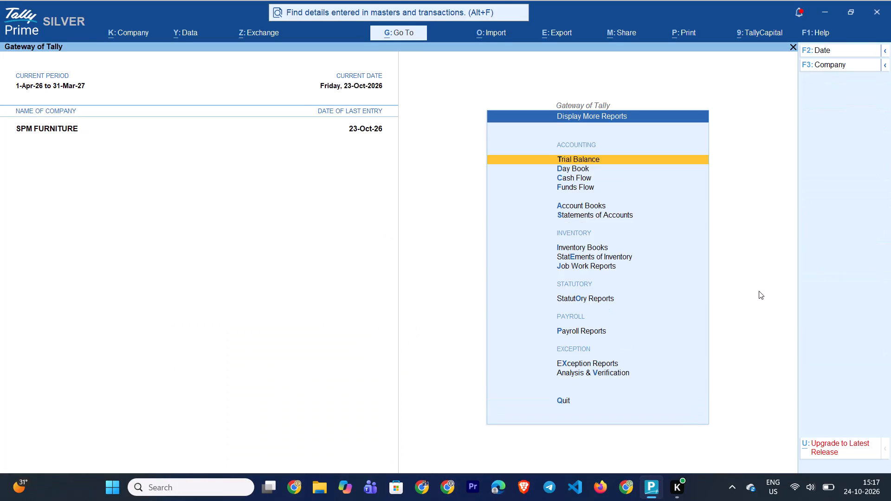
{"action": "key", "text": "d"}
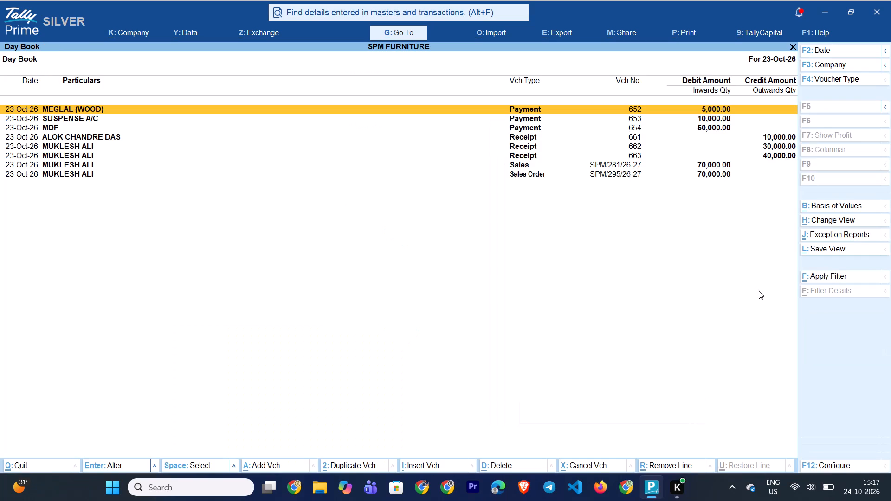
{"action": "key", "text": "super+p"}
{"action": "key", "text": "Escape"}
{"action": "key", "text": "F2"}
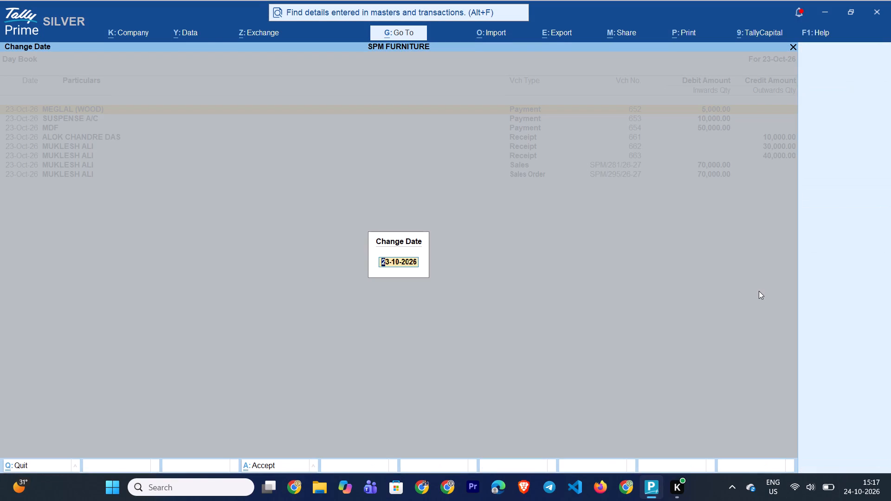
{"action": "type", "text": "5-8"}
{"action": "key", "text": "Return"}
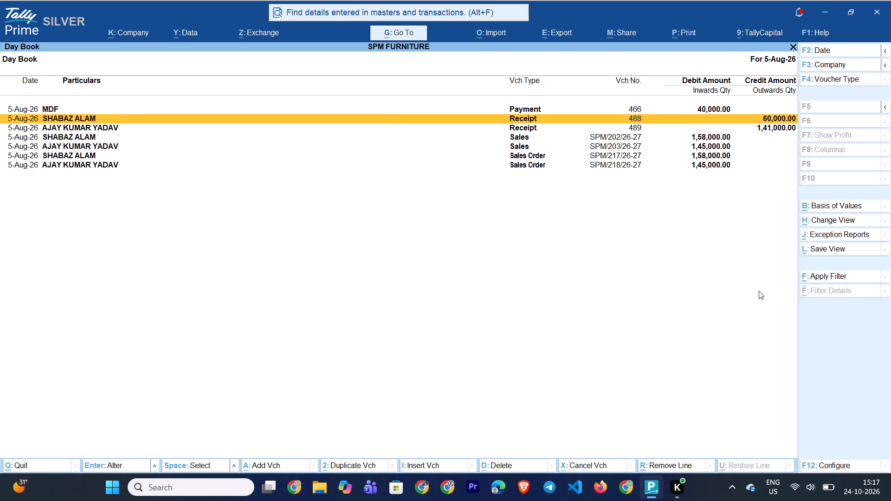
{"action": "key", "text": "Down"}
{"action": "key", "text": "Down"}
{"action": "key", "text": "Up"}
{"action": "key", "text": "Up"}
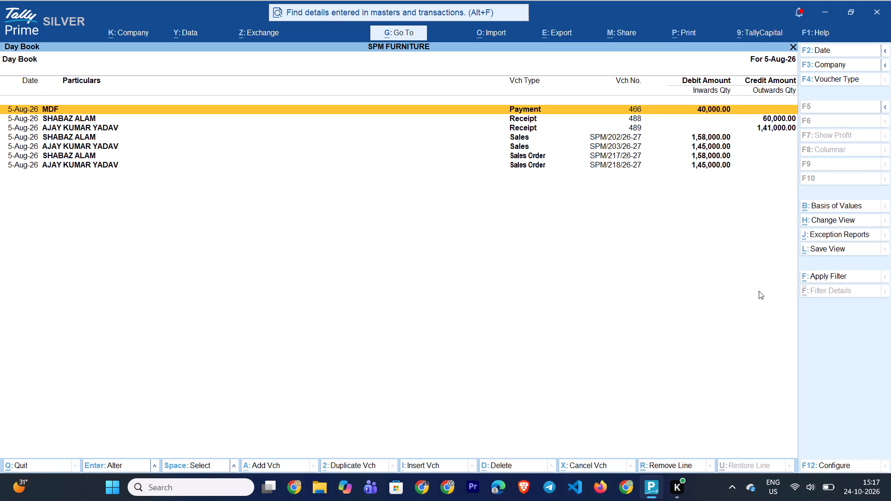
Open the Cash ledger's August 2026 vouchers from the cash and bank summary and examine the entries around 5-Aug.
{"action": "key", "text": "Escape"}
{"action": "key", "text": "Escape"}
{"action": "key", "text": "Escape"}
{"action": "key", "text": "Escape"}
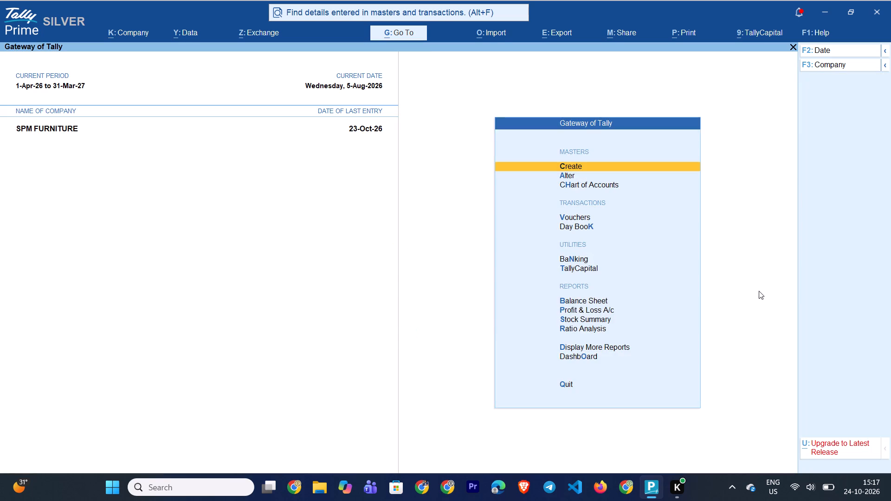
{"action": "key", "text": "Escape"}
{"action": "key", "text": "Escape"}
{"action": "type", "text": "DAC"}
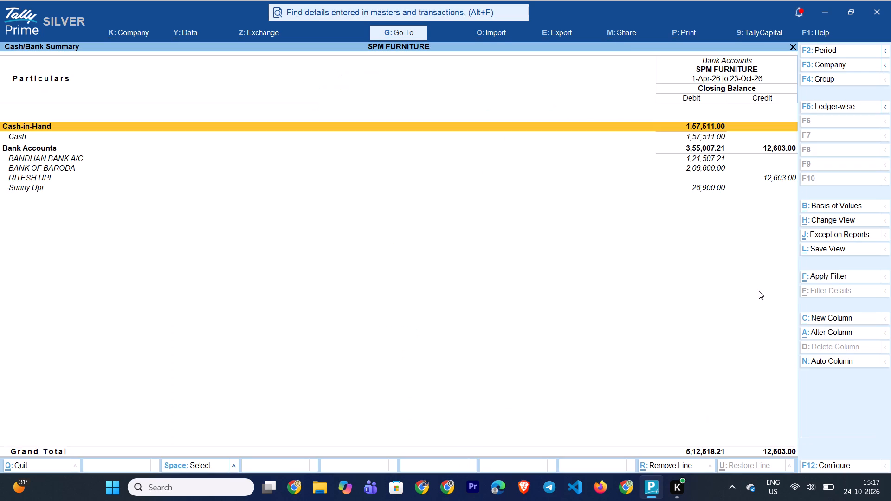
{"action": "key", "text": "Down"}
{"action": "key", "text": "Return"}
{"action": "key", "text": "Up"}
{"action": "key", "text": "Up"}
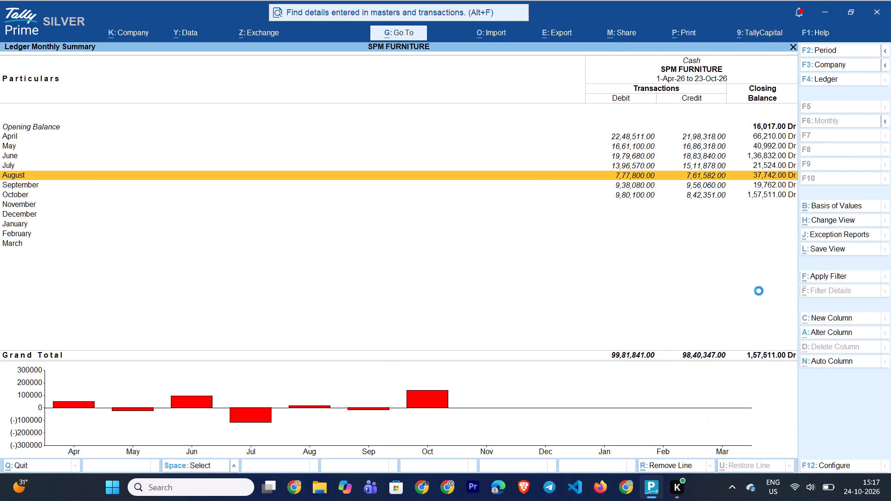
{"action": "key", "text": "Return"}
{"action": "key", "text": "Down"}
{"action": "key", "text": "Down"}
{"action": "key", "text": "Down"}
{"action": "key", "text": "Down"}
{"action": "key", "text": "Down"}
{"action": "key", "text": "Down"}
{"action": "key", "text": "Down"}
{"action": "key", "text": "Down"}
{"action": "key", "text": "Down"}
{"action": "key", "text": "Down"}
{"action": "key", "text": "Down"}
{"action": "key", "text": "Down"}
{"action": "key", "text": "Down"}
{"action": "key", "text": "Down"}
{"action": "key", "text": "Down"}
{"action": "key", "text": "Down"}
{"action": "key", "text": "Down"}
{"action": "key", "text": "Down"}
{"action": "key", "text": "Down"}
{"action": "key", "text": "Down"}
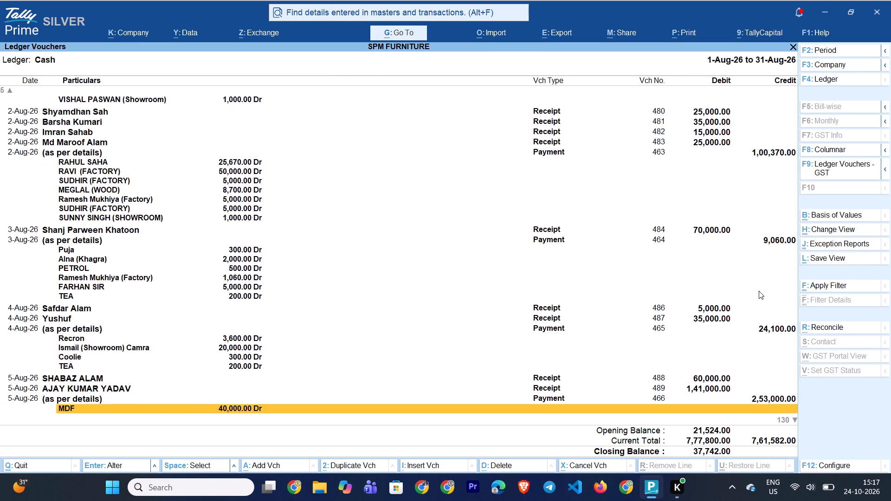
{"action": "key", "text": "Up"}
{"action": "key", "text": "Up"}
{"action": "key", "text": "Up"}
{"action": "key", "text": "Up"}
{"action": "key", "text": "Up"}
{"action": "key", "text": "Up"}
{"action": "key", "text": "Up"}
{"action": "key", "text": "Up"}
{"action": "key", "text": "Up"}
{"action": "key", "text": "Up"}
{"action": "key", "text": "Up"}
{"action": "key", "text": "Up"}
{"action": "key", "text": "Up"}
{"action": "key", "text": "Up"}
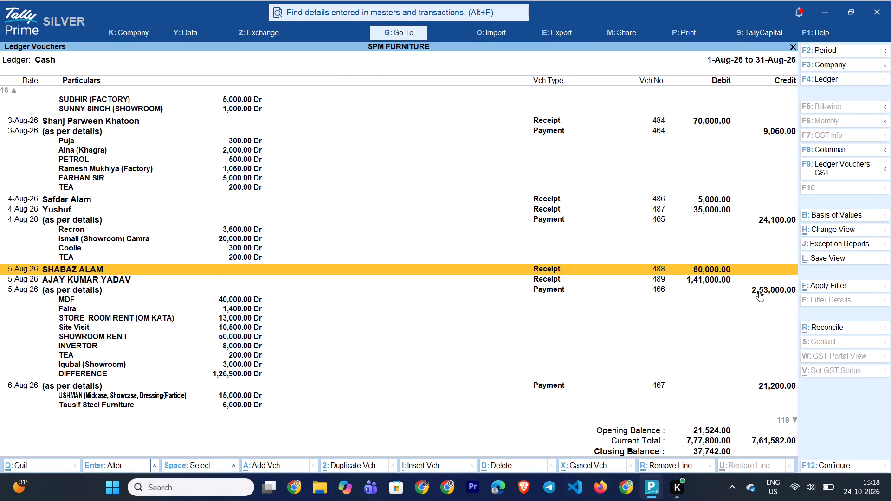
Mark off the two 5-Aug cash receipts and payment 466's lines before DIFFERENCE to check them, and clear the marks.
{"action": "key", "text": "space"}
{"action": "key", "text": "Down"}
{"action": "key", "text": "space"}
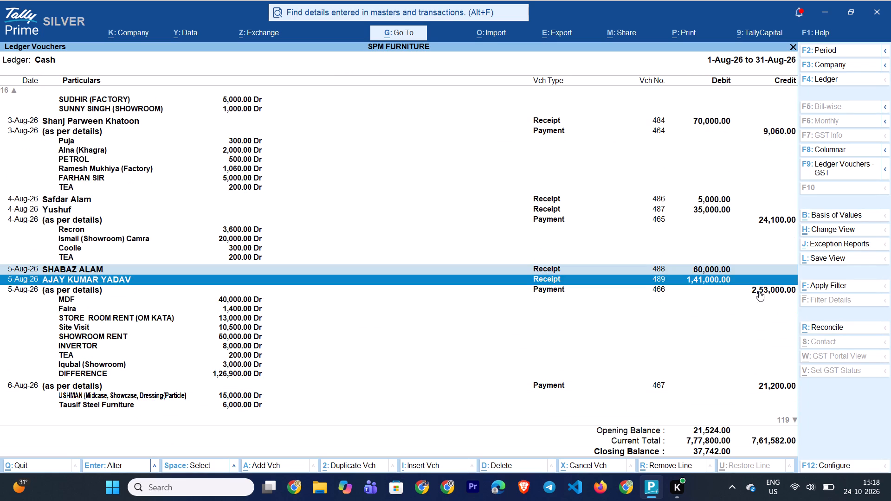
{"action": "key", "text": "Down"}
{"action": "key", "text": "Down"}
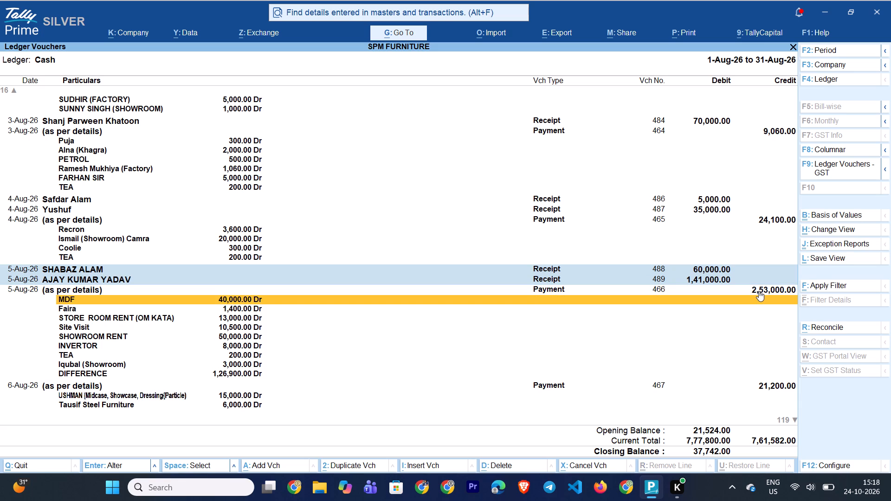
{"action": "key", "text": "space"}
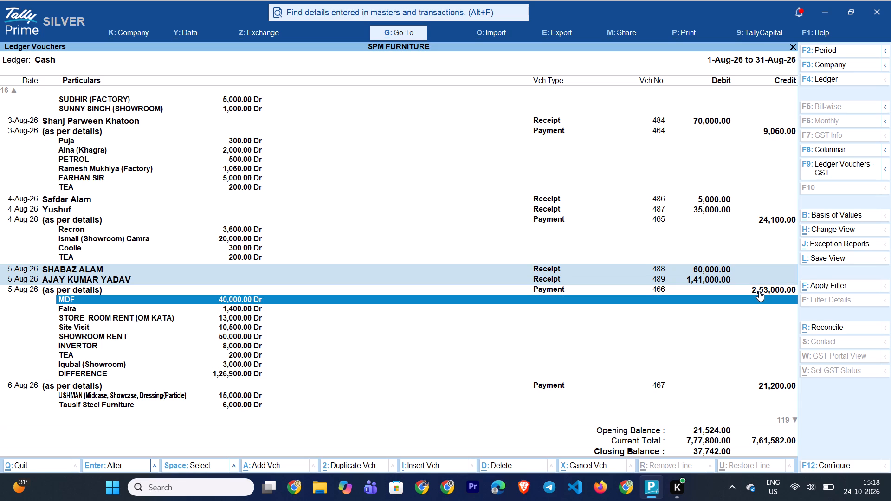
{"action": "key", "text": "Down"}
{"action": "key", "text": "space"}
{"action": "key", "text": "Down"}
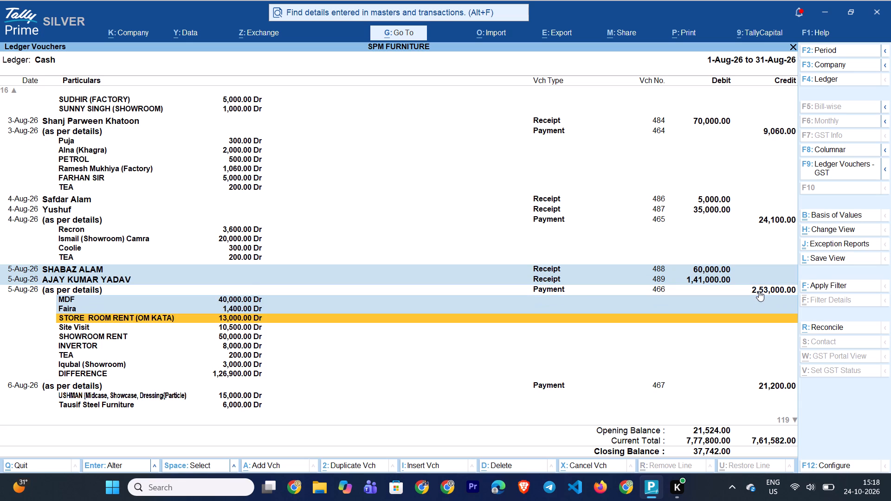
{"action": "key", "text": "space"}
{"action": "key", "text": "Down"}
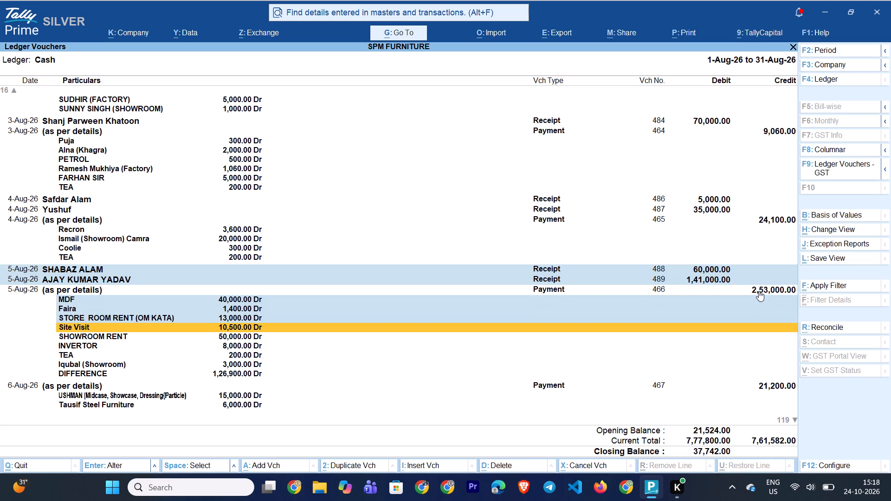
{"action": "key", "text": "space"}
{"action": "key", "text": "Down"}
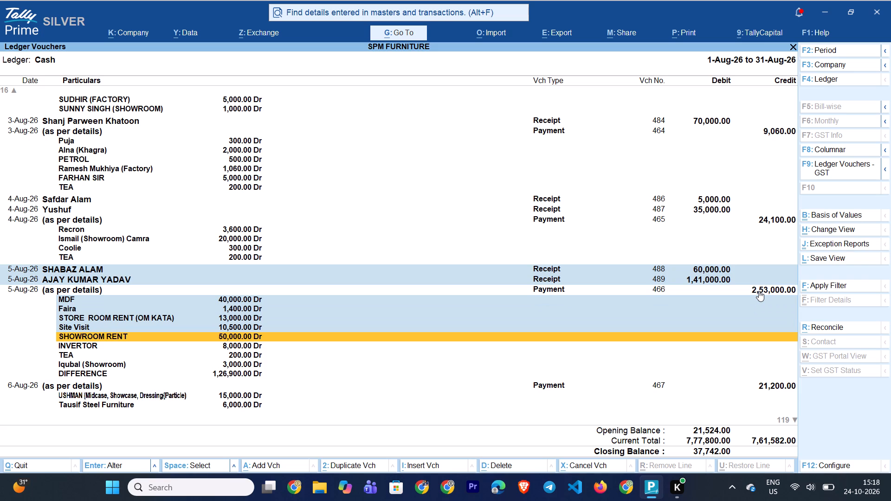
{"action": "key", "text": "space"}
{"action": "key", "text": "Down"}
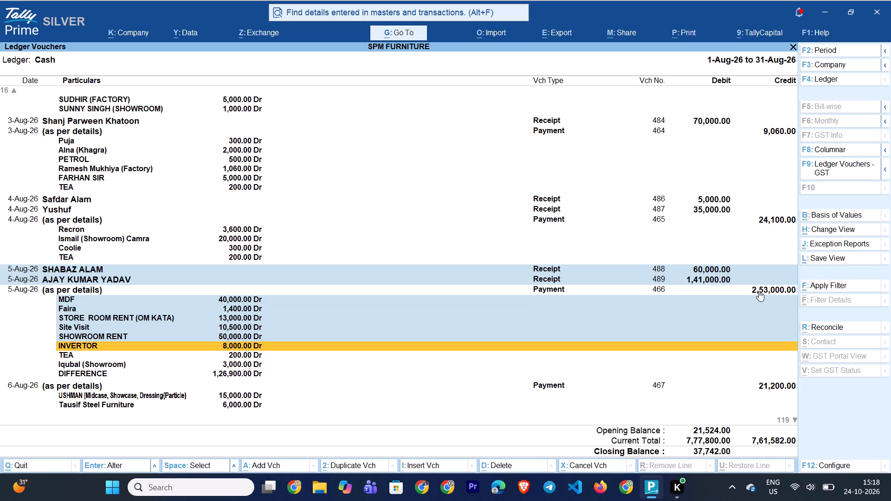
{"action": "key", "text": "space"}
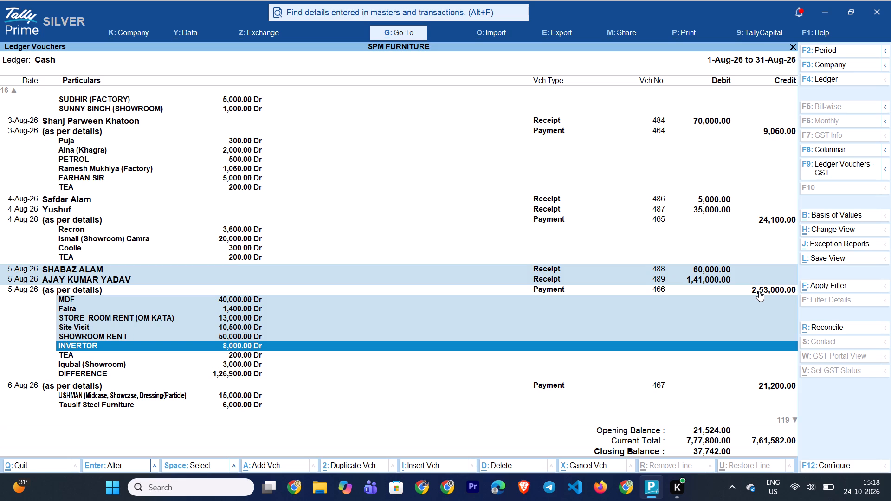
{"action": "key", "text": "Down"}
{"action": "key", "text": "space"}
{"action": "key", "text": "Down"}
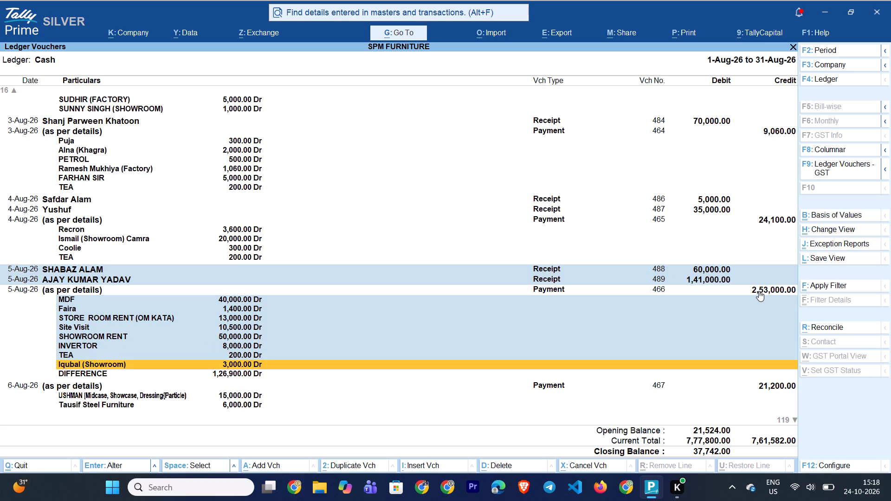
{"action": "key", "text": "space"}
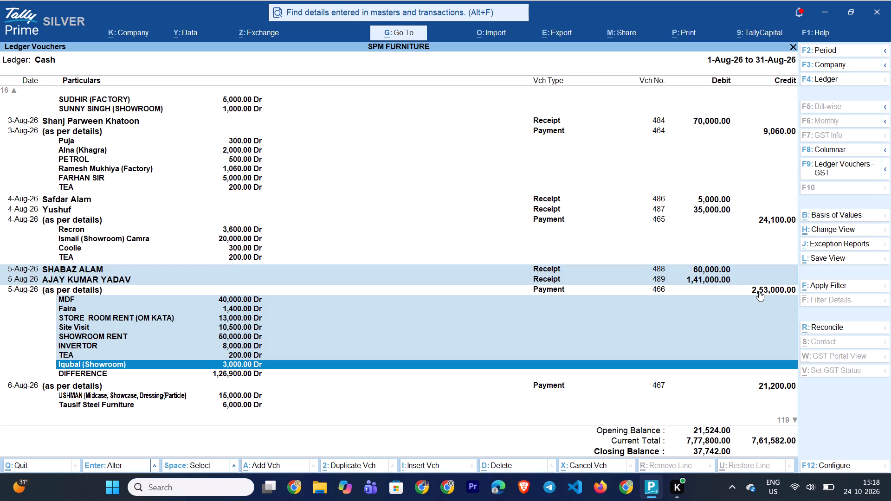
{"action": "key", "text": "Down"}
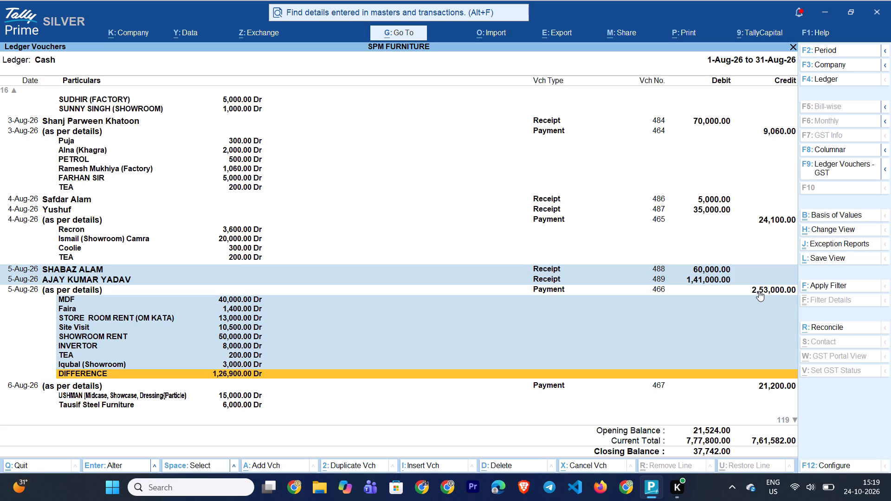
{"action": "key", "text": "Escape"}
Open the 5-Aug cash payment voucher 466 and examine its lines down to the DIFFERENCE amount.
{"action": "key", "text": "Up"}
{"action": "key", "text": "Up"}
{"action": "key", "text": "Up"}
{"action": "key", "text": "Up"}
{"action": "key", "text": "Up"}
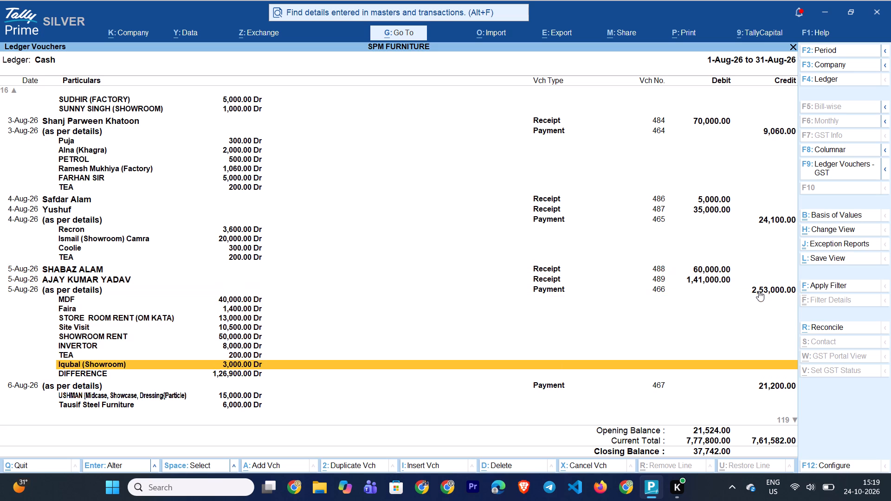
{"action": "key", "text": "Up"}
{"action": "key", "text": "Up"}
{"action": "key", "text": "Up"}
{"action": "key", "text": "Up"}
{"action": "key", "text": "Return"}
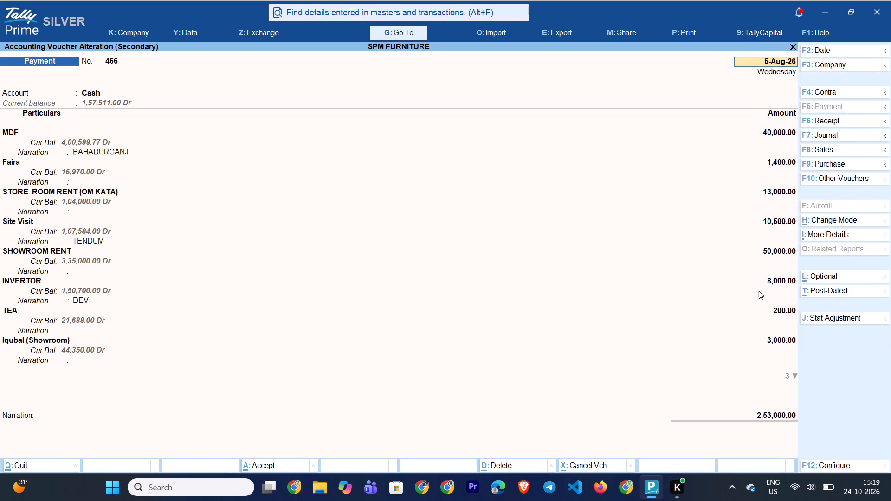
{"action": "key", "text": "Down"}
{"action": "key", "text": "Down"}
{"action": "key", "text": "Down"}
{"action": "key", "text": "Down"}
{"action": "key", "text": "Down"}
{"action": "key", "text": "Down"}
{"action": "key", "text": "Down"}
{"action": "key", "text": "Down"}
{"action": "key", "text": "Down"}
{"action": "key", "text": "Down"}
{"action": "key", "text": "Down"}
{"action": "key", "text": "Down"}
{"action": "key", "text": "Down"}
{"action": "key", "text": "Down"}
{"action": "key", "text": "Down"}
{"action": "key", "text": "Down"}
{"action": "key", "text": "Down"}
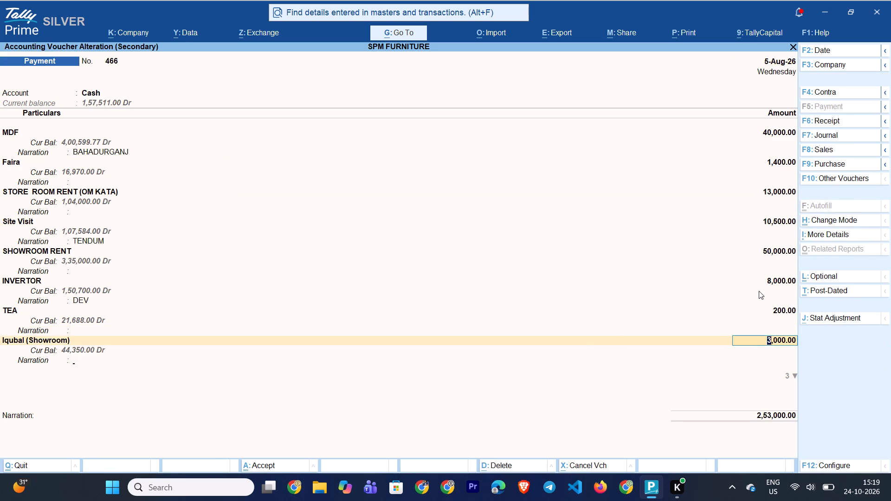
{"action": "key", "text": "Down"}
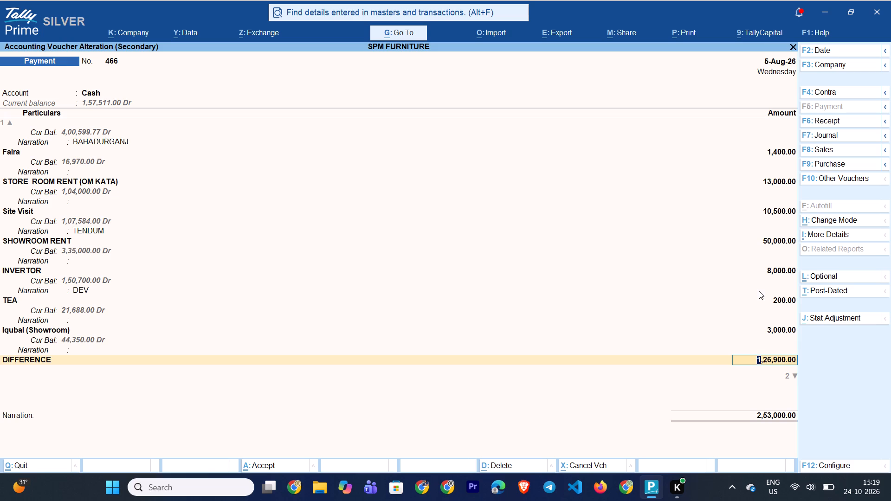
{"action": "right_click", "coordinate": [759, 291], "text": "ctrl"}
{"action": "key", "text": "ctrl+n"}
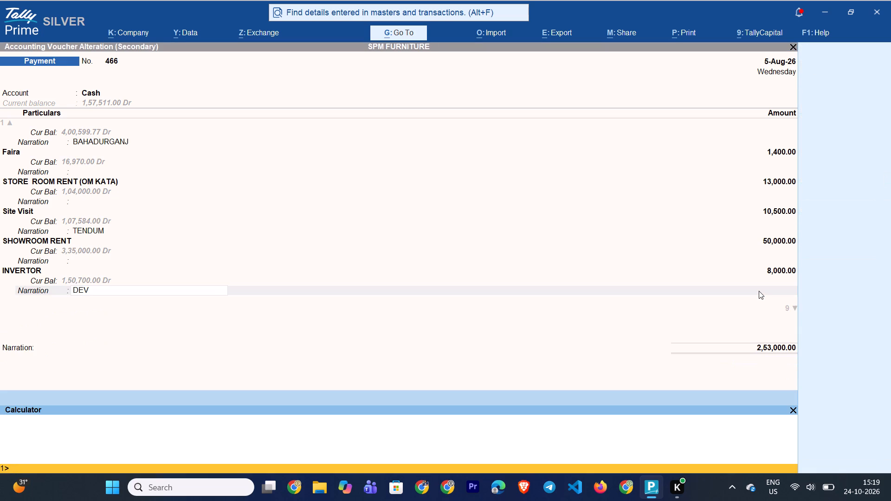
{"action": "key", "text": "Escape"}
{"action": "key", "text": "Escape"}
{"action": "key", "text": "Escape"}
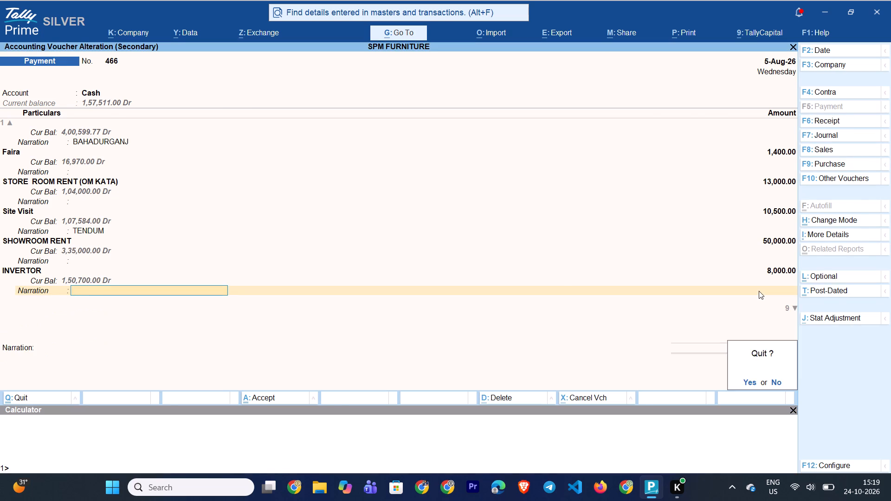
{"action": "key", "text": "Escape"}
Leave payment voucher 466 unsaved, reopen it and examine its lines from MDF down to DIFFERENCE.
{"action": "key", "text": "Return"}
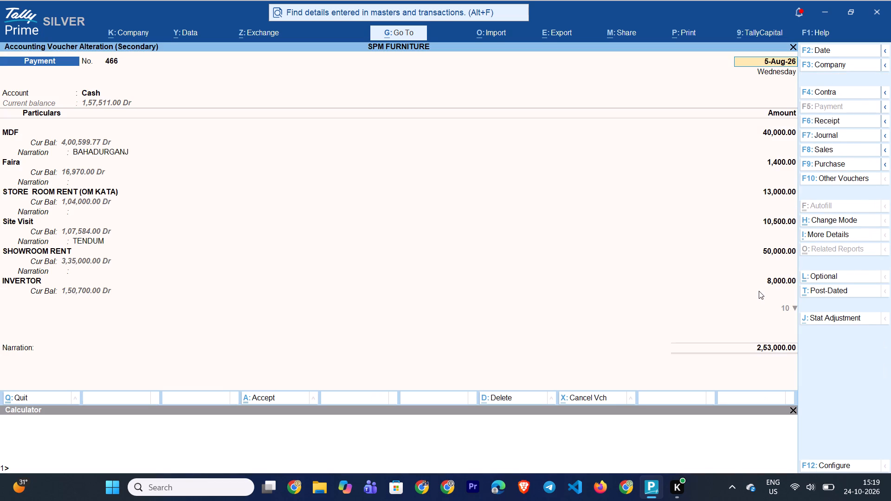
{"action": "key", "text": "Return"}
{"action": "key", "text": "Return"}
{"action": "key", "text": "Return"}
{"action": "key", "text": "Return"}
{"action": "key", "text": "Return"}
{"action": "key", "text": "Return"}
{"action": "key", "text": "Return"}
{"action": "key", "text": "Return"}
{"action": "key", "text": "Return"}
{"action": "key", "text": "Return"}
{"action": "key", "text": "Return"}
{"action": "key", "text": "Return"}
{"action": "key", "text": "Return"}
{"action": "key", "text": "Return"}
{"action": "key", "text": "Return"}
{"action": "key", "text": "Return"}
{"action": "key", "text": "Return"}
{"action": "key", "text": "Return"}
{"action": "key", "text": "Return"}
{"action": "key", "text": "Return"}
{"action": "key", "text": "Return"}
{"action": "key", "text": "Return"}
{"action": "key", "text": "Return"}
{"action": "key", "text": "Return"}
{"action": "key", "text": "Return"}
{"action": "key", "text": "Return"}
{"action": "key", "text": "Return"}
{"action": "key", "text": "Return"}
{"action": "key", "text": "Return"}
{"action": "key", "text": "Return"}
{"action": "key", "text": "Return"}
{"action": "key", "text": "Return"}
{"action": "key", "text": "Return"}
{"action": "key", "text": "Return"}
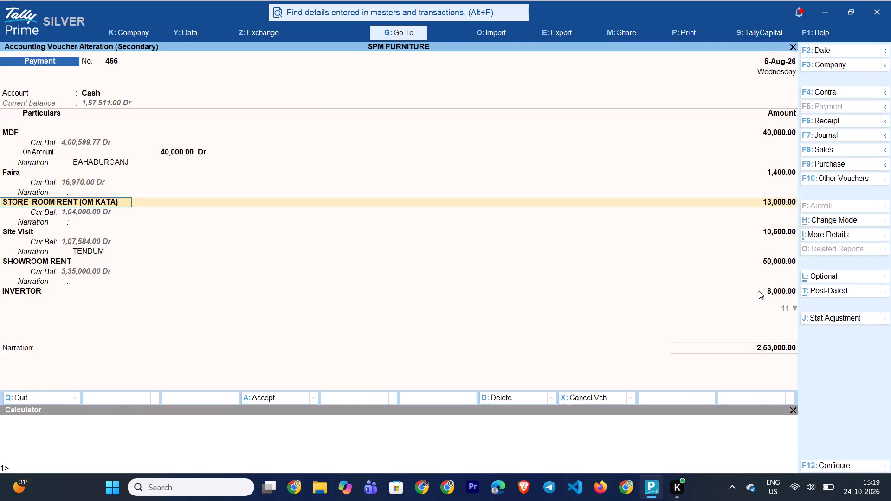
{"action": "key", "text": "Return"}
{"action": "key", "text": "Return"}
{"action": "key", "text": "Return"}
{"action": "key", "text": "Return"}
{"action": "key", "text": "Return"}
{"action": "key", "text": "Return"}
{"action": "key", "text": "Return"}
{"action": "key", "text": "Return"}
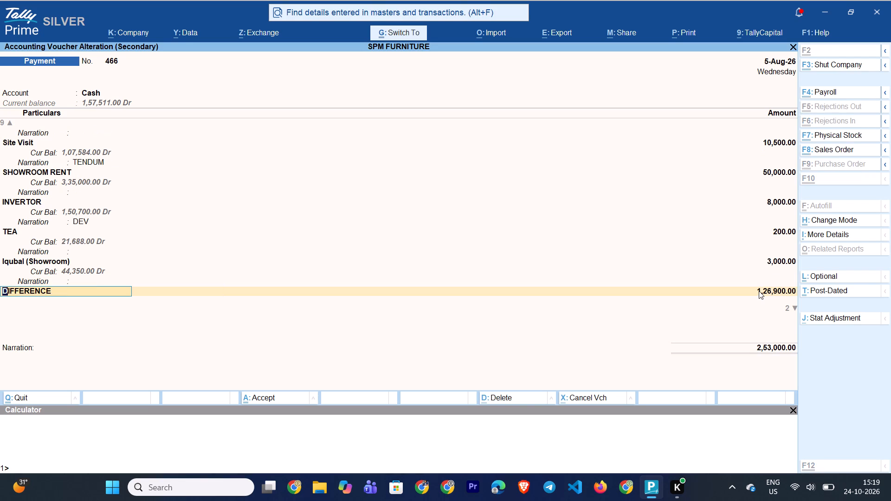
Add 93344, 60000 and 141000 with the calculator.
{"action": "key", "text": "ctrl+n"}
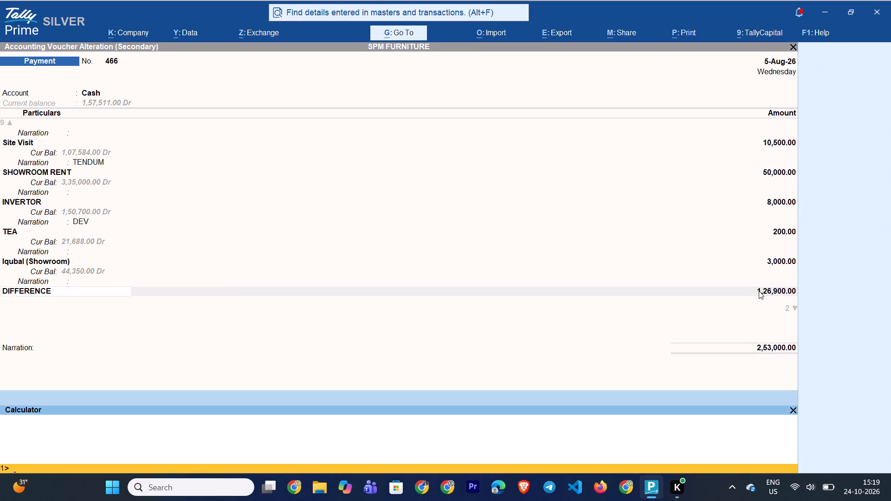
{"action": "key", "text": "7"}
{"action": "key", "text": "BackSpace"}
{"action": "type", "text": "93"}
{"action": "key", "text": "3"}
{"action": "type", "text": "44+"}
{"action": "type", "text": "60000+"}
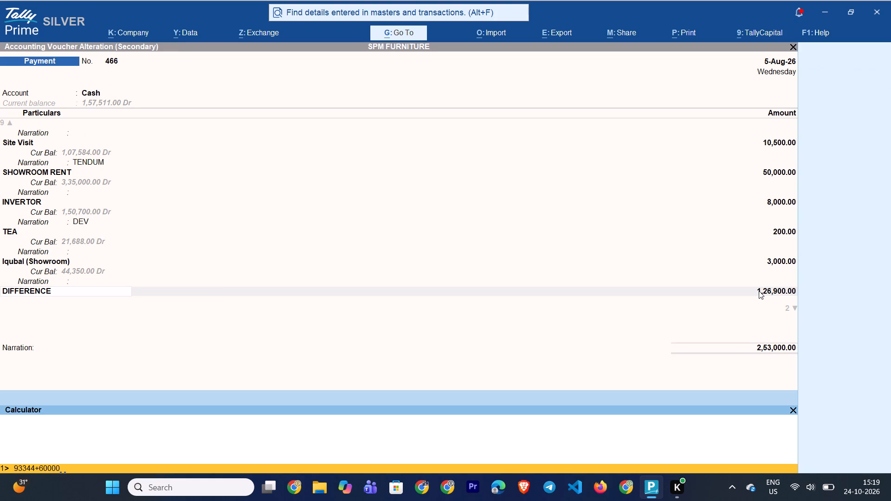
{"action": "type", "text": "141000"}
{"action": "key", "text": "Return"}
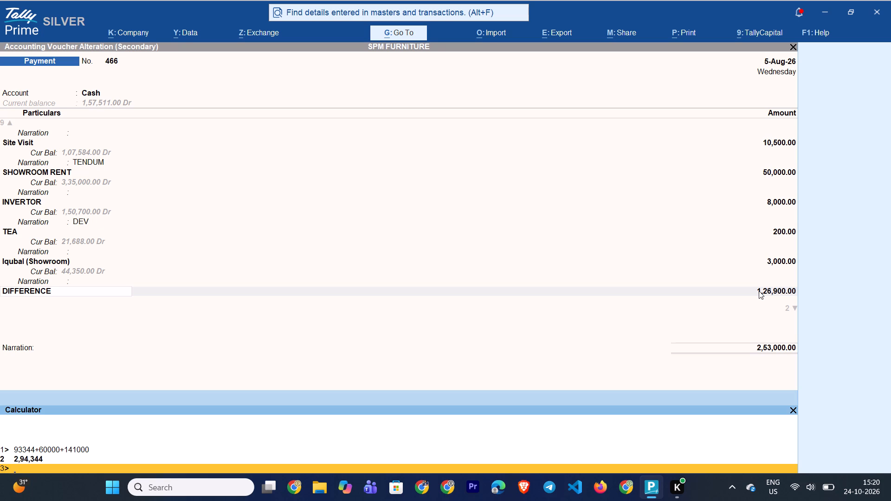
Subtract voucher 466's lines 40000, 1400, 13000, 10500, 50000, 8000, 200 and 3000 from that sum, and leave the voucher.
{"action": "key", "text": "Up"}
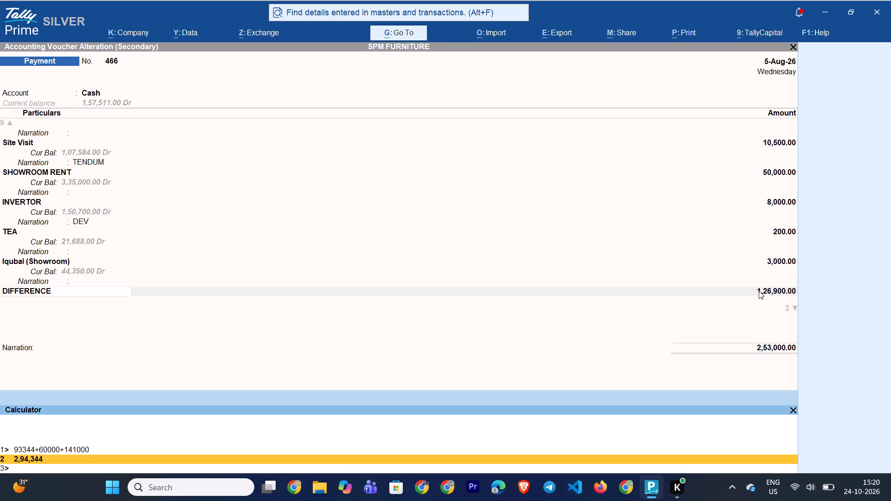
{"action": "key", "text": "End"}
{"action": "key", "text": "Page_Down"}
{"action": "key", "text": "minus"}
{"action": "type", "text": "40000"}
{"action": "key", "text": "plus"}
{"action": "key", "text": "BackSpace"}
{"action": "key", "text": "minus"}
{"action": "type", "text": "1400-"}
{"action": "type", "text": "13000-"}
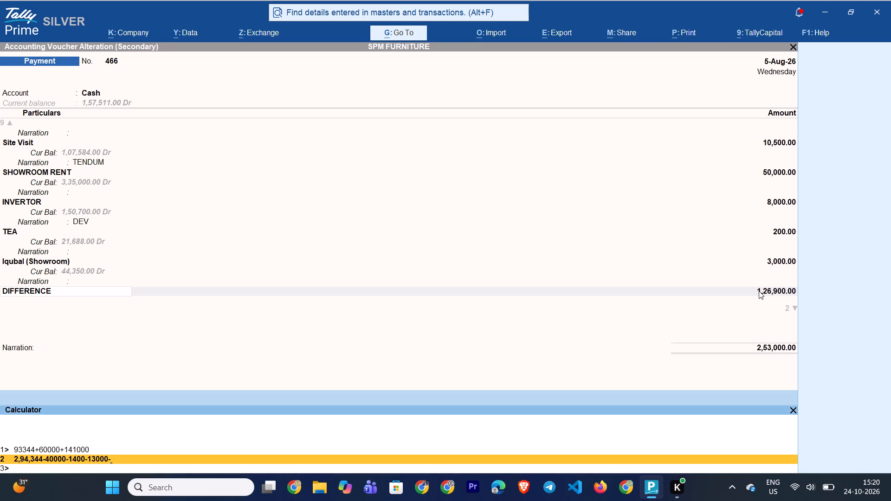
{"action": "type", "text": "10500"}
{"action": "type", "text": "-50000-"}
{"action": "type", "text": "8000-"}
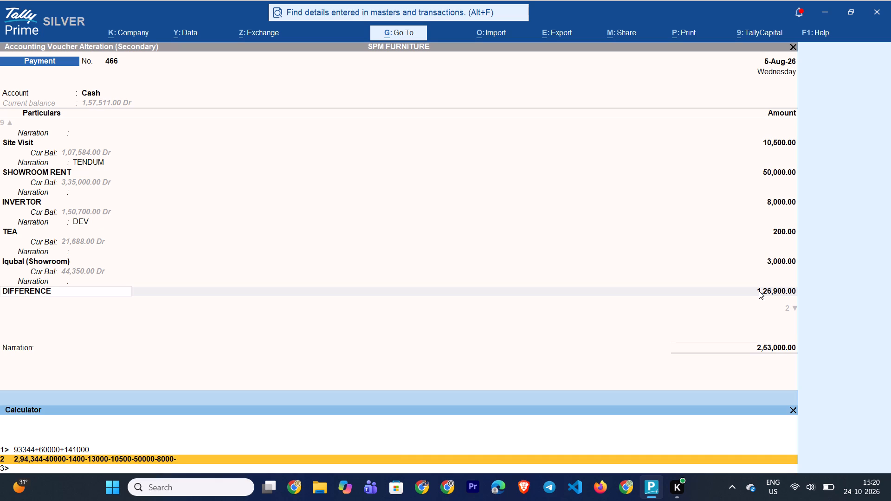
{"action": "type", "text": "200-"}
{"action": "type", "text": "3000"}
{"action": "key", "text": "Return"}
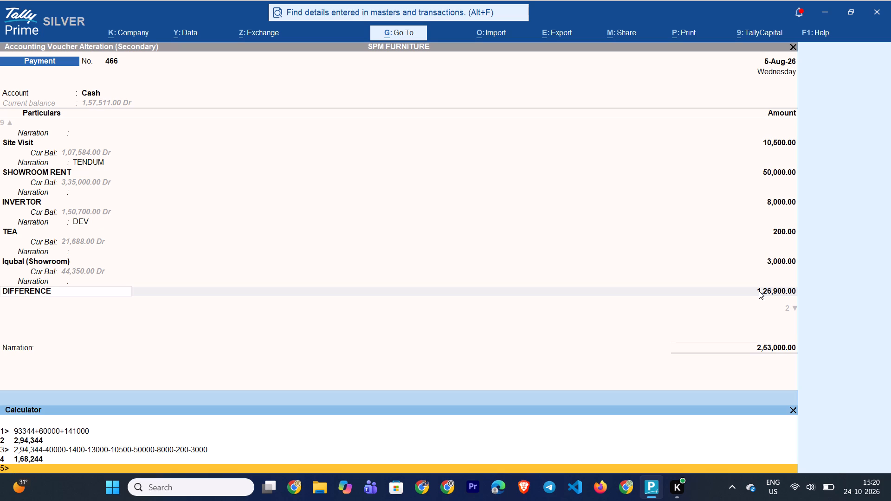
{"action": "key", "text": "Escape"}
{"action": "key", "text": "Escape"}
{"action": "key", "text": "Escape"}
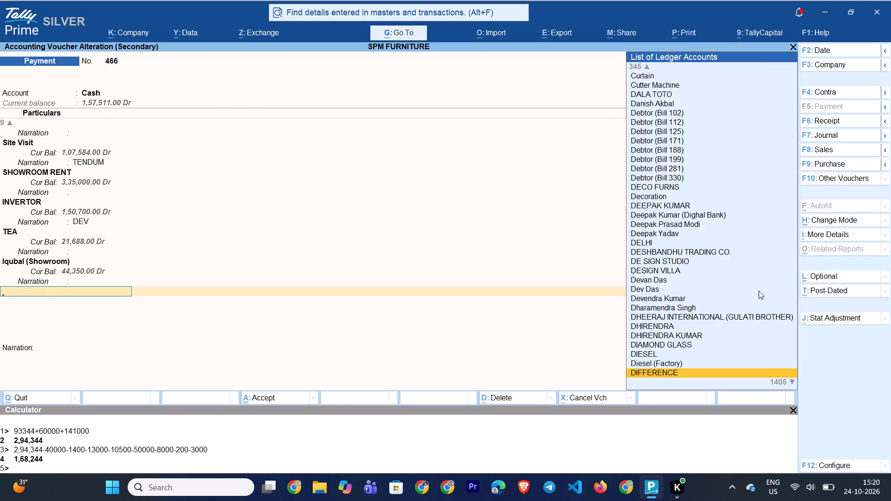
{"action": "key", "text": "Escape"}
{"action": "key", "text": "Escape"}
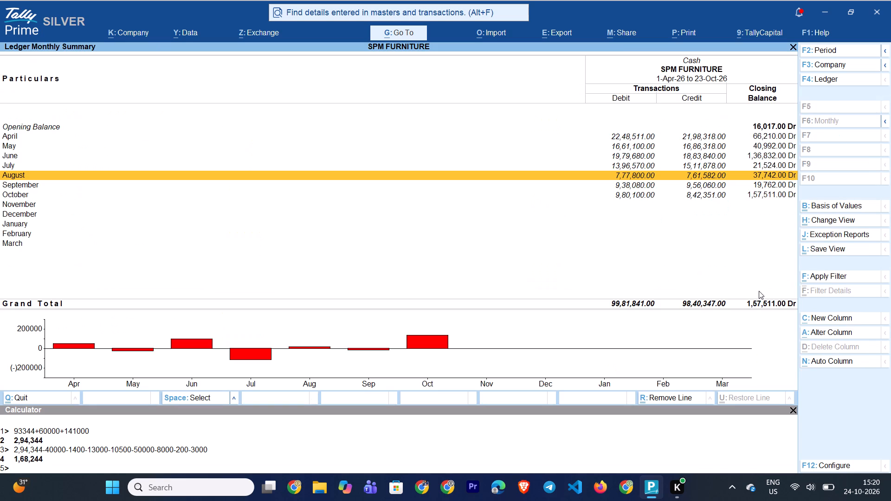
Go from the Balance Sheet through Suspense A/c to the DIFFERENCE ledger's September 2026 vouchers.
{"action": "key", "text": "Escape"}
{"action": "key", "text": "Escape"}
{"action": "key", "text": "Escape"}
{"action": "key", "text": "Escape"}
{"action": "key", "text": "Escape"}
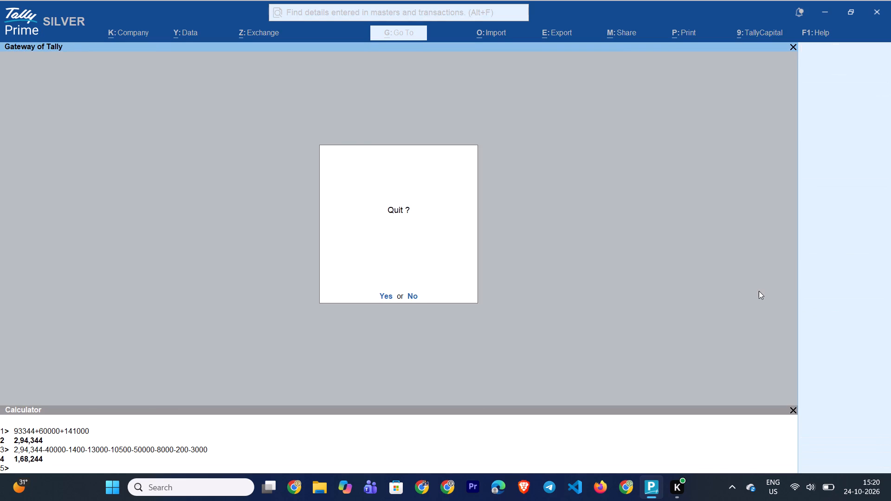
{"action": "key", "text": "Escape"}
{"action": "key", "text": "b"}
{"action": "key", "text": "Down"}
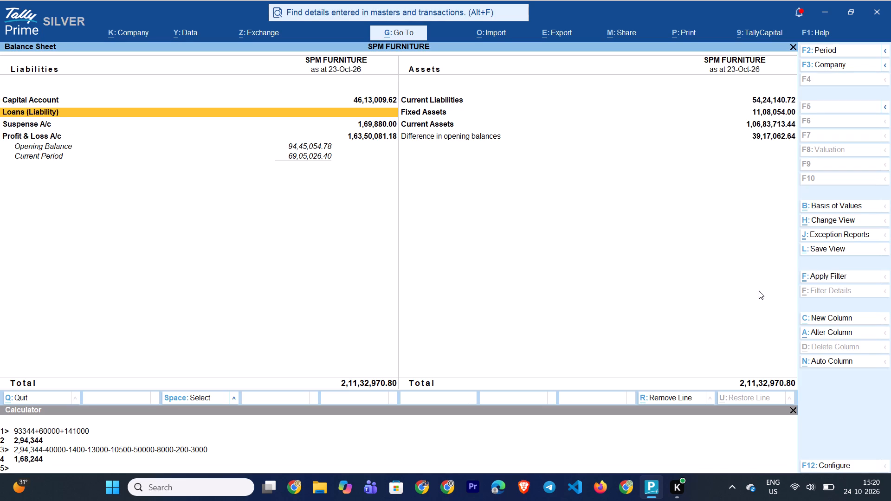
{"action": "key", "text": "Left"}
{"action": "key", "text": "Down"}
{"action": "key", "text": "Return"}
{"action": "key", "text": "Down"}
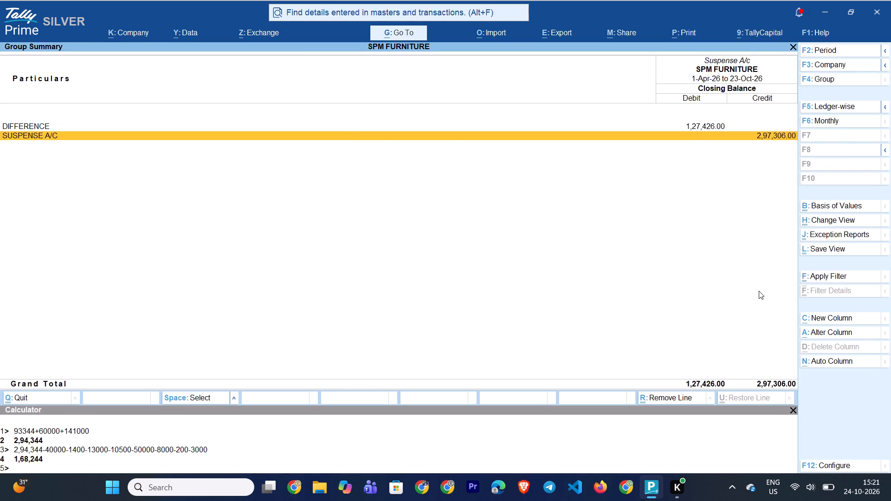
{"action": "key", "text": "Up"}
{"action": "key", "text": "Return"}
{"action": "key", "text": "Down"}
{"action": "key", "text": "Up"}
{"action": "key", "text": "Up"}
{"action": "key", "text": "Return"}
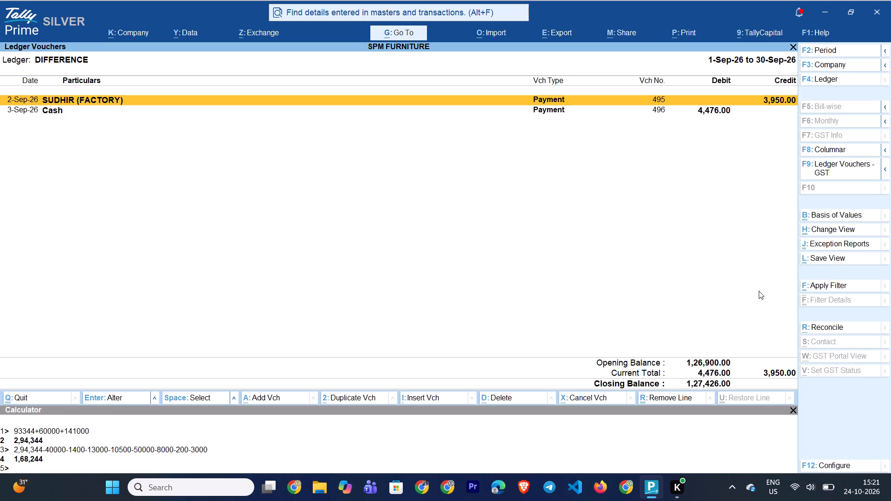
Open the 2-Sep payment voucher 495 and examine its lines from SUDHIR (FACTORY) down to the 6,400 entry.
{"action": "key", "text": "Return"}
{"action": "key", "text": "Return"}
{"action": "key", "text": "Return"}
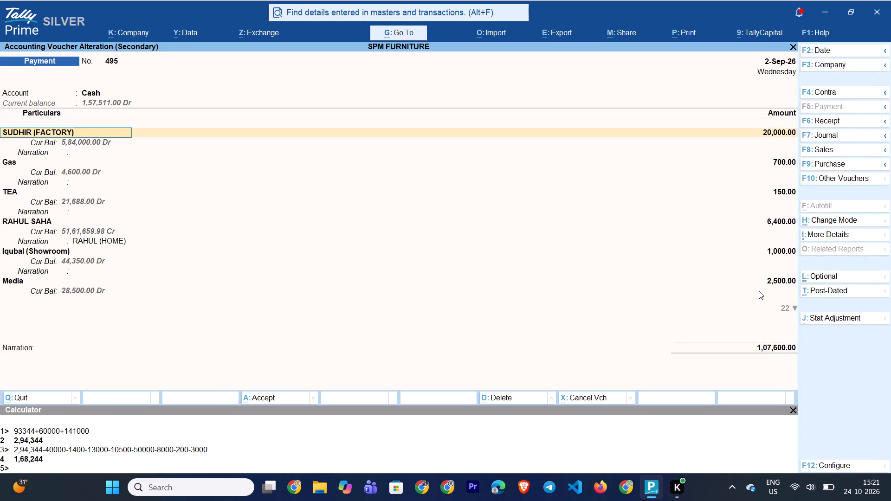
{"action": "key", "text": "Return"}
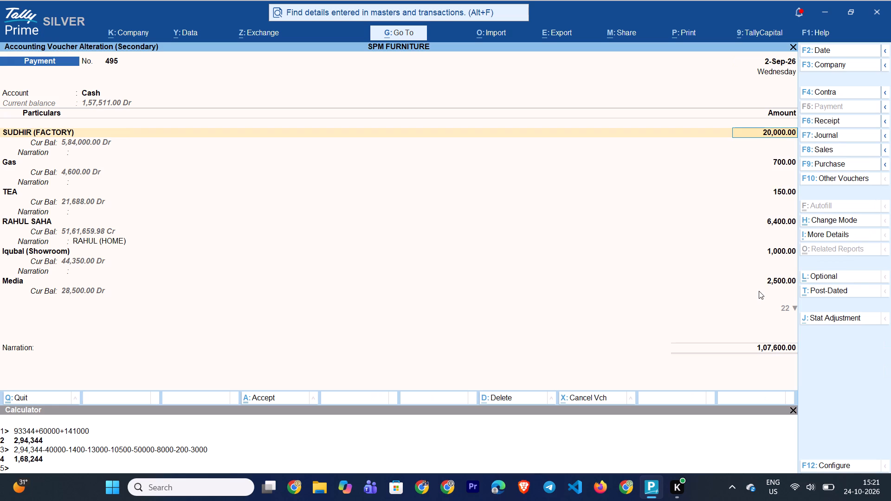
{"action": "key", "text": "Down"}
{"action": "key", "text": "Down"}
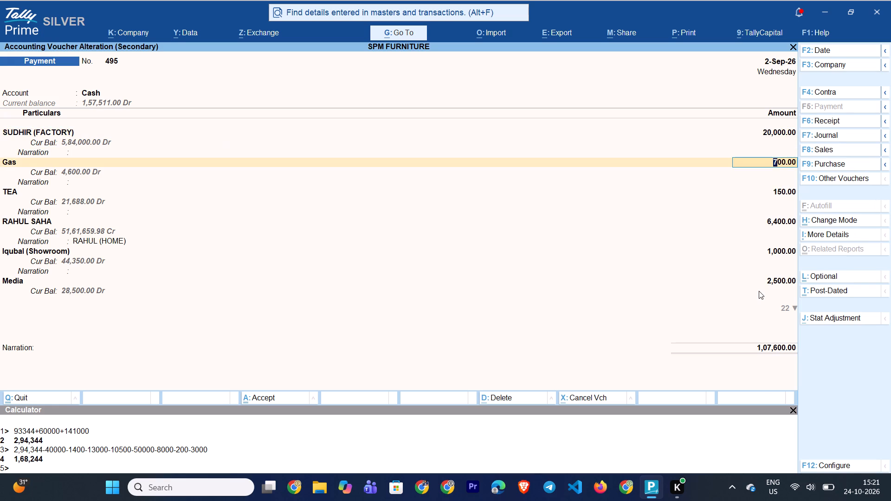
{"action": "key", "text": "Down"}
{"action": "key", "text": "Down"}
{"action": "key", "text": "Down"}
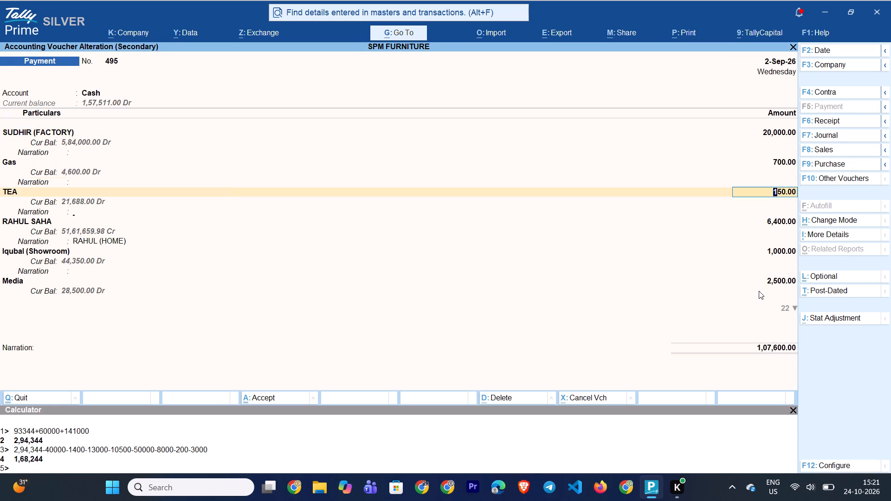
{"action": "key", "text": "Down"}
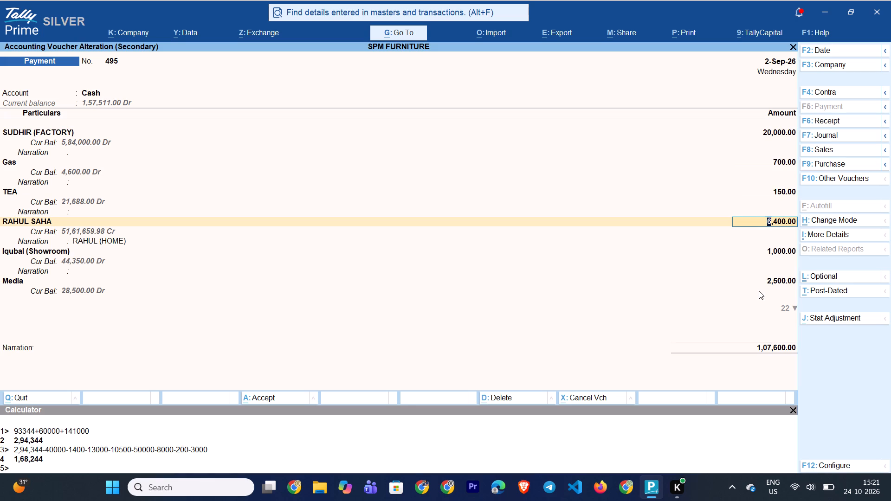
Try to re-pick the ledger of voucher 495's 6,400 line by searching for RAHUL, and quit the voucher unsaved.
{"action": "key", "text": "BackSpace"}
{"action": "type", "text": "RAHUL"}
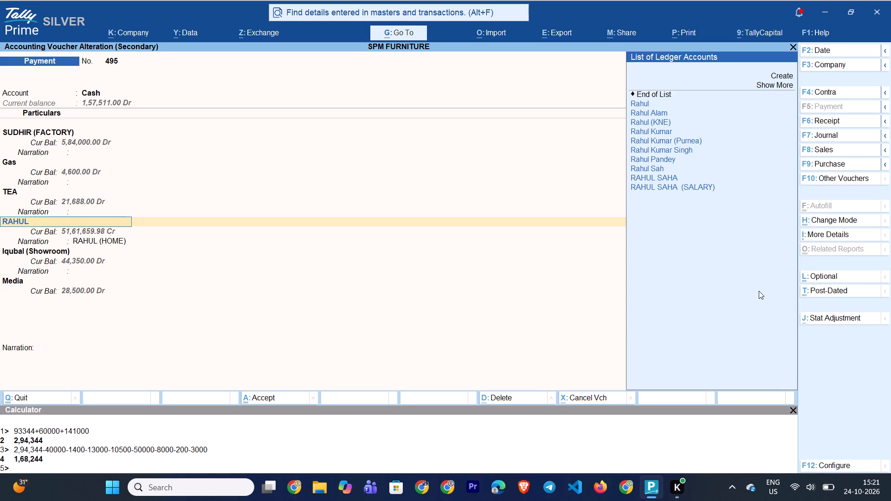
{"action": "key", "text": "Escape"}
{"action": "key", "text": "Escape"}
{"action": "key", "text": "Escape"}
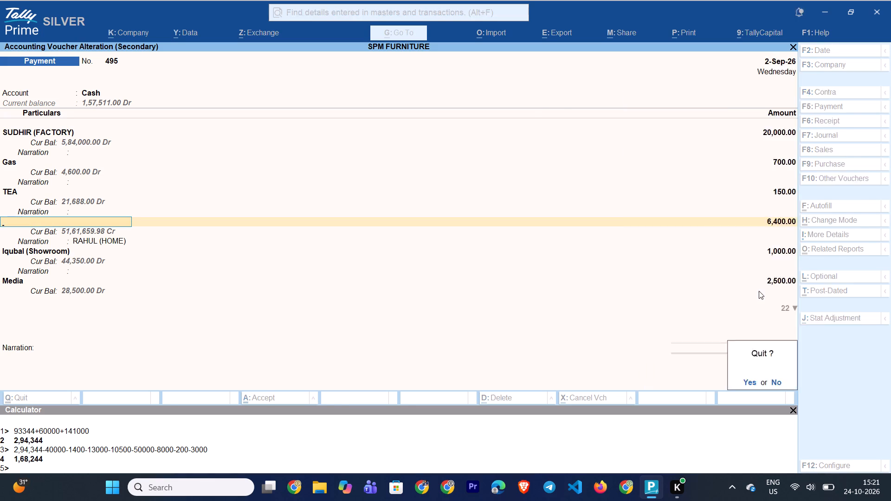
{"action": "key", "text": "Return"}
Reopen payment voucher 495 and check its line amounts one by one, past Media and Coolie to the second SUDHIR (FACTORY) entry.
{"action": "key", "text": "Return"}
{"action": "key", "text": "Return"}
{"action": "key", "text": "Return"}
{"action": "key", "text": "Return"}
{"action": "key", "text": "Return"}
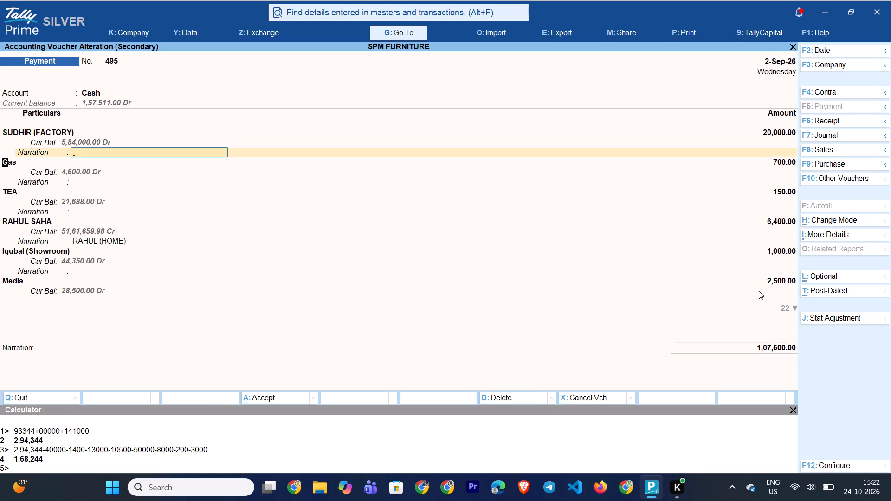
{"action": "key", "text": "Return"}
{"action": "key", "text": "Down"}
{"action": "key", "text": "Down"}
{"action": "key", "text": "Down"}
{"action": "key", "text": "Down"}
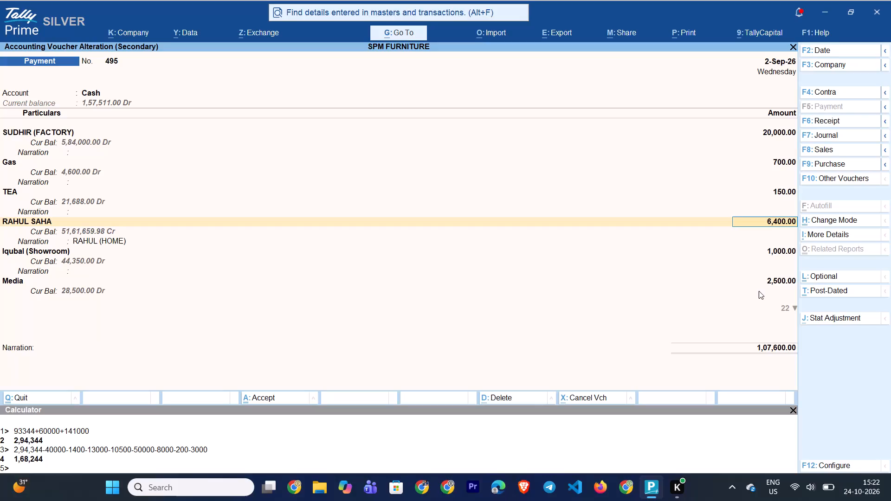
{"action": "key", "text": "Down"}
{"action": "key", "text": "Down"}
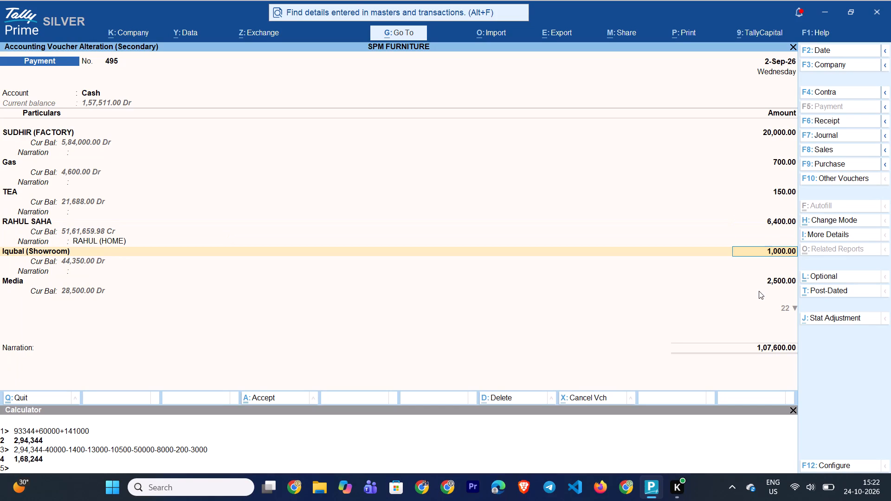
{"action": "key", "text": "Down"}
{"action": "key", "text": "Down"}
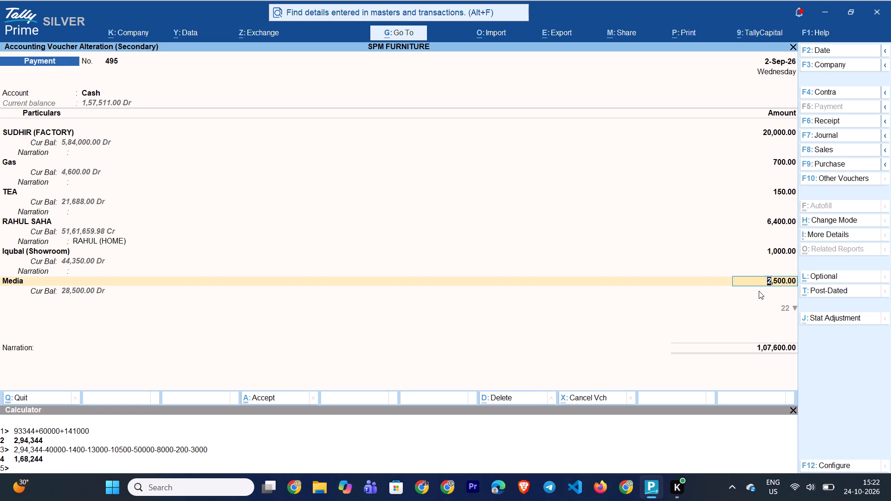
{"action": "key", "text": "Down"}
{"action": "key", "text": "Down"}
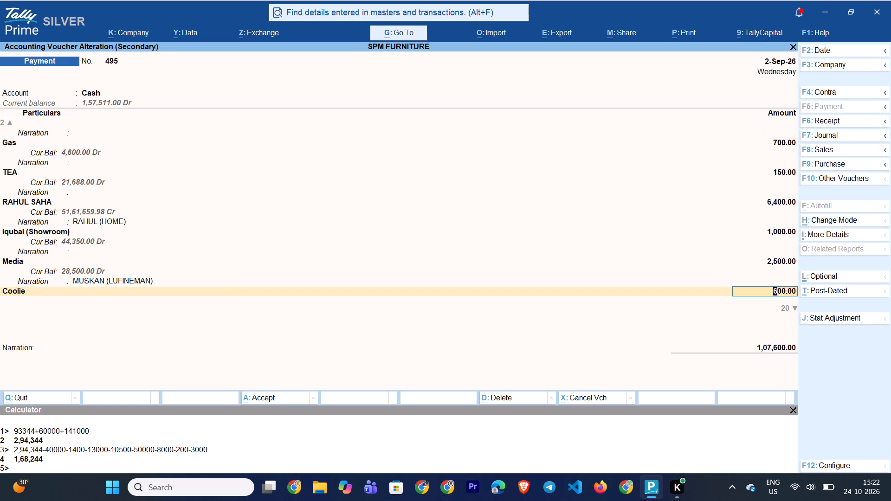
{"action": "key", "text": "Down"}
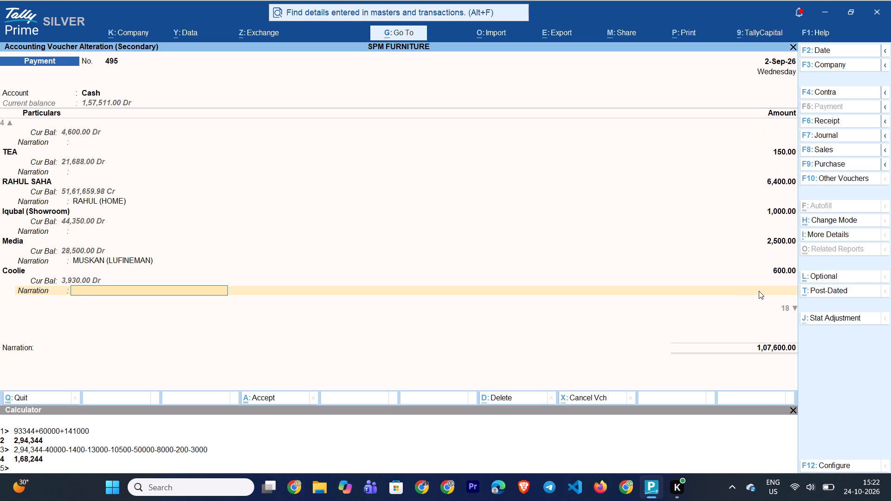
{"action": "key", "text": "Down"}
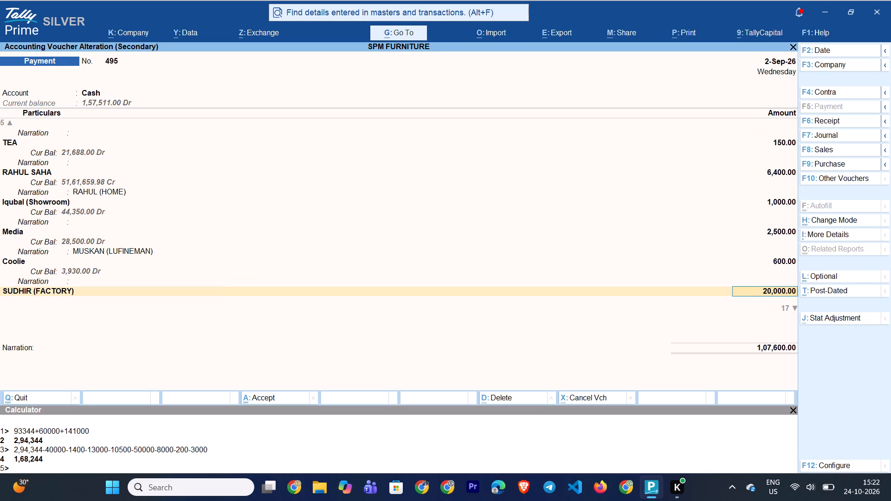
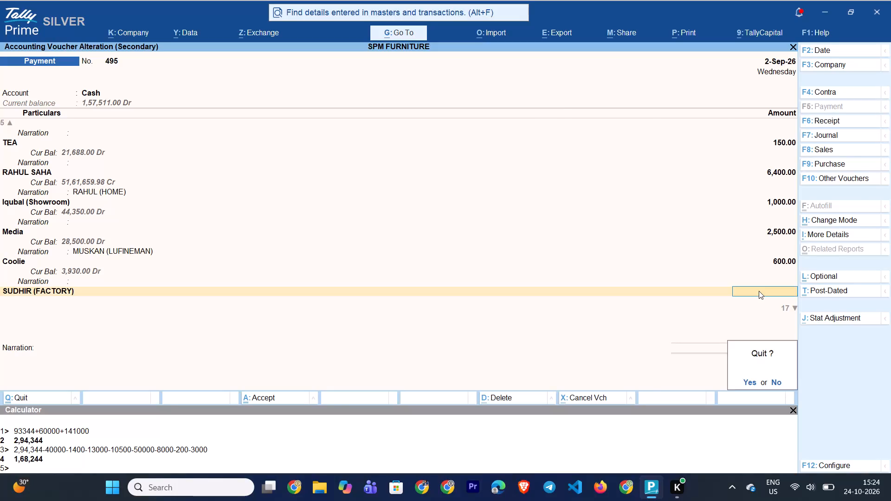
Quit payment voucher 495 unsaved and back out of the DIFFERENCE ledger to the Gateway of Tally.
{"action": "key", "text": "Escape"}
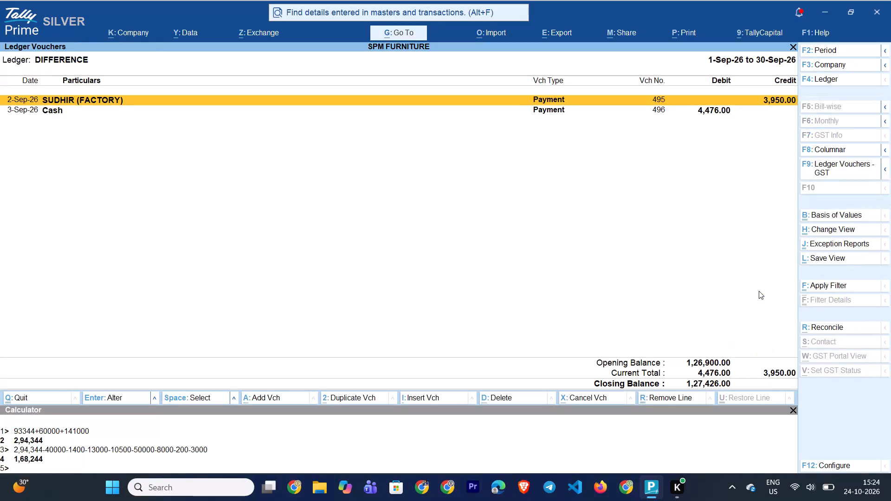
{"action": "key", "text": "Escape"}
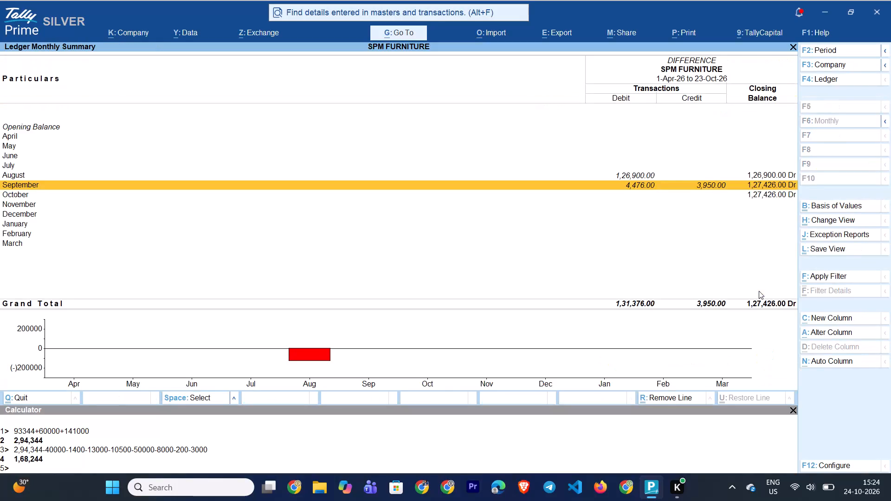
{"action": "key", "text": "Escape"}
{"action": "key", "text": "Escape"}
{"action": "key", "text": "Escape"}
{"action": "key", "text": "Escape"}
{"action": "key", "text": "Escape"}
{"action": "key", "text": "Escape"}
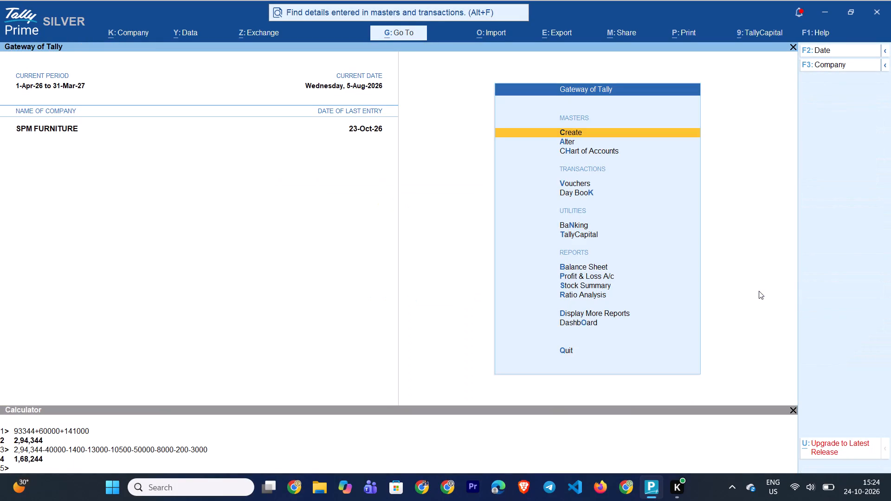
{"action": "key", "text": "Escape"}
Open the Cash/Bank Summary and drill into BANDHAN BANK A/C's September 2026 vouchers.
{"action": "type", "text": "DAC"}
{"action": "key", "text": "Down"}
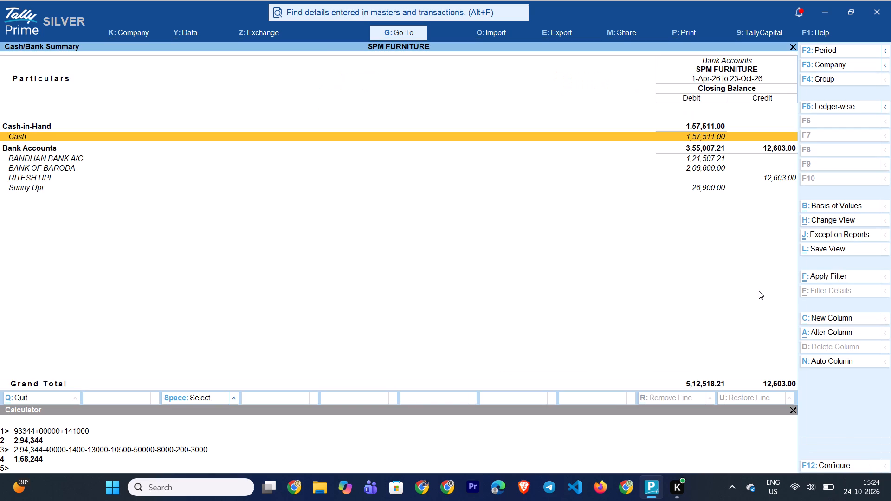
{"action": "key", "text": "Down"}
{"action": "key", "text": "Down"}
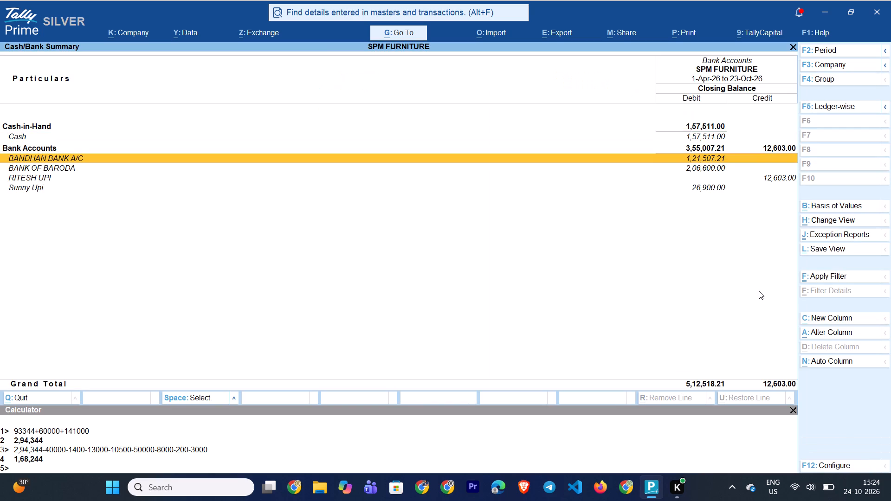
{"action": "key", "text": "Return"}
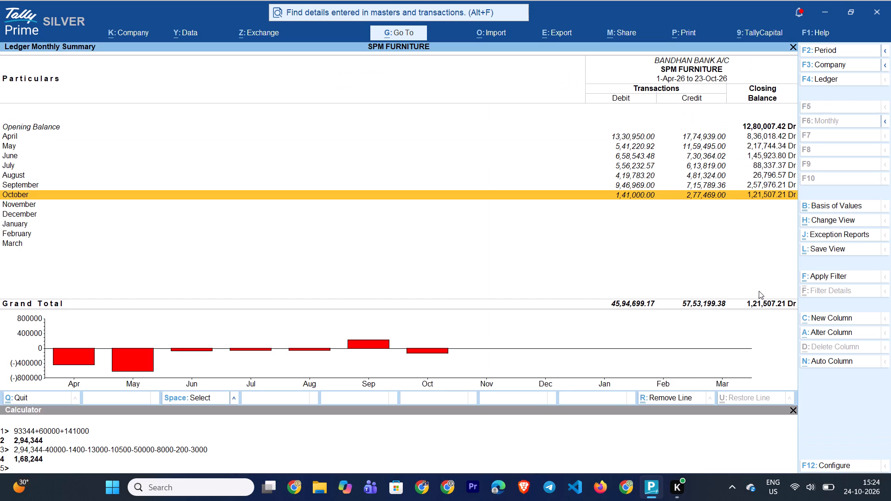
{"action": "key", "text": "Up"}
{"action": "key", "text": "Up"}
{"action": "key", "text": "Down"}
{"action": "key", "text": "Return"}
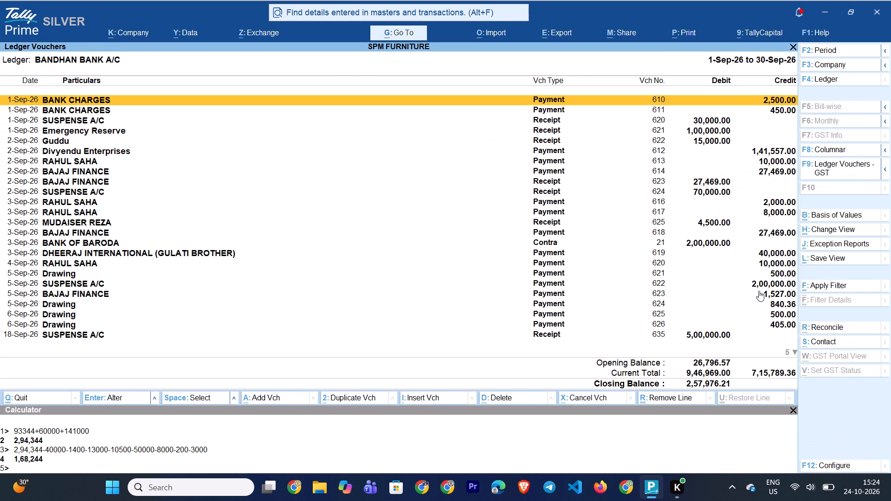
Examine the BANDHAN BANK A/C entries one by one from 1-Sep to the 5-Sep payments.
{"action": "key", "text": "Down"}
{"action": "key", "text": "Down"}
{"action": "key", "text": "Down"}
{"action": "key", "text": "Down"}
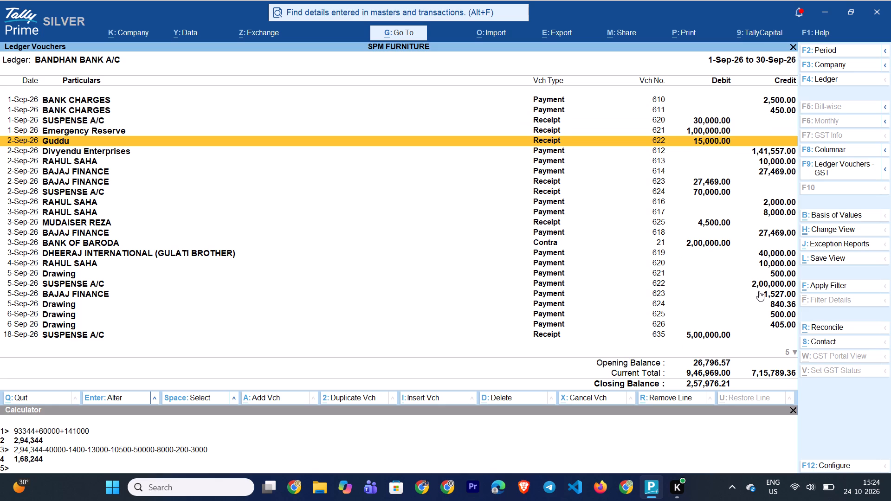
{"action": "key", "text": "Down"}
{"action": "key", "text": "Down"}
{"action": "key", "text": "Down"}
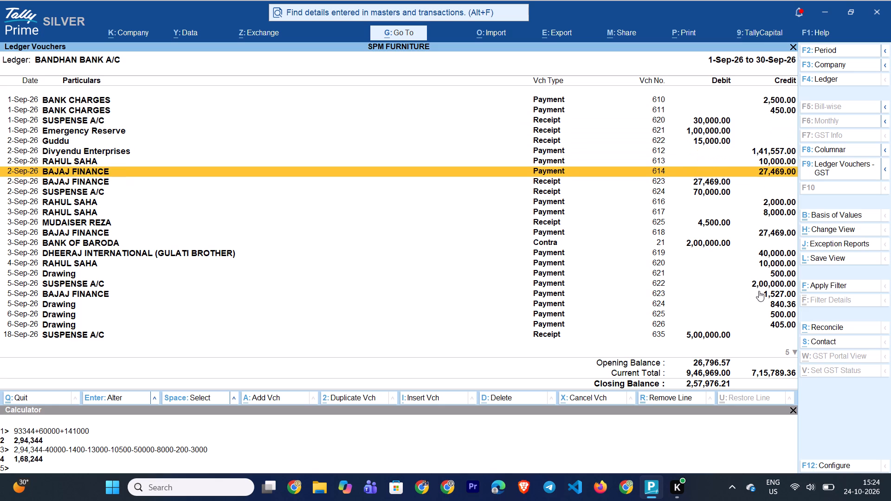
{"action": "key", "text": "Down"}
{"action": "key", "text": "Down"}
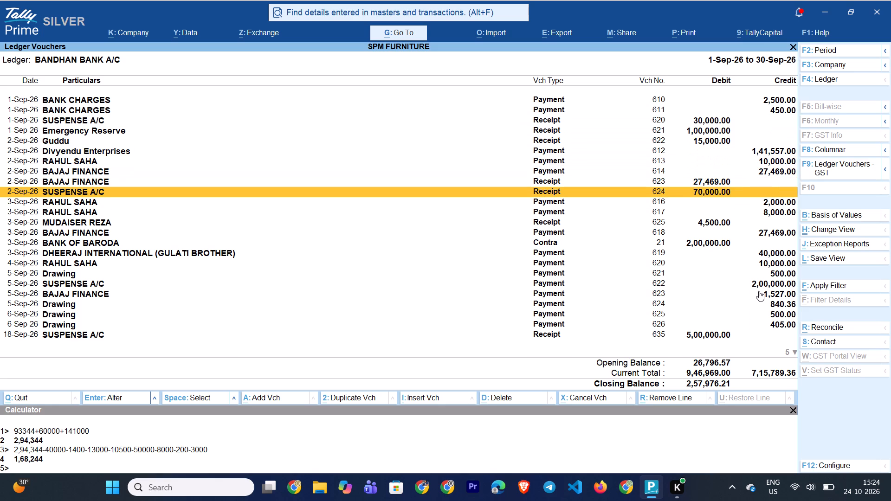
{"action": "key", "text": "Down"}
{"action": "key", "text": "Down"}
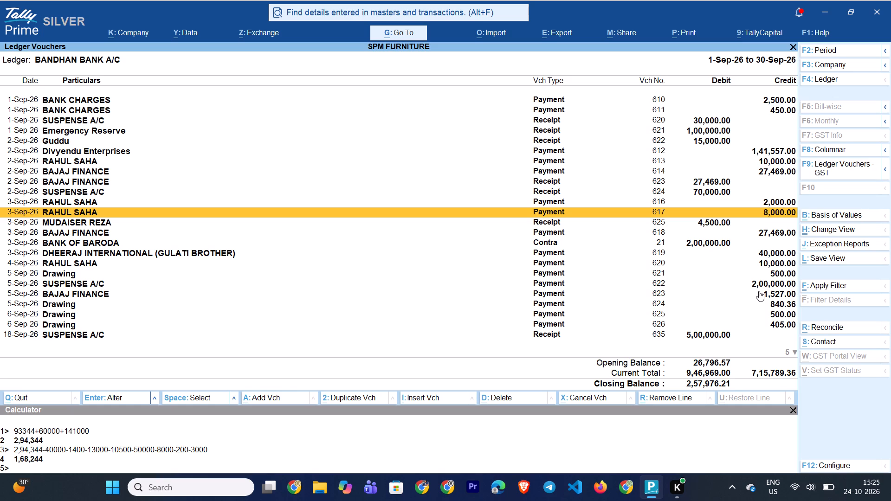
{"action": "key", "text": "Down"}
{"action": "key", "text": "Down"}
{"action": "key", "text": "Down"}
{"action": "key", "text": "Down"}
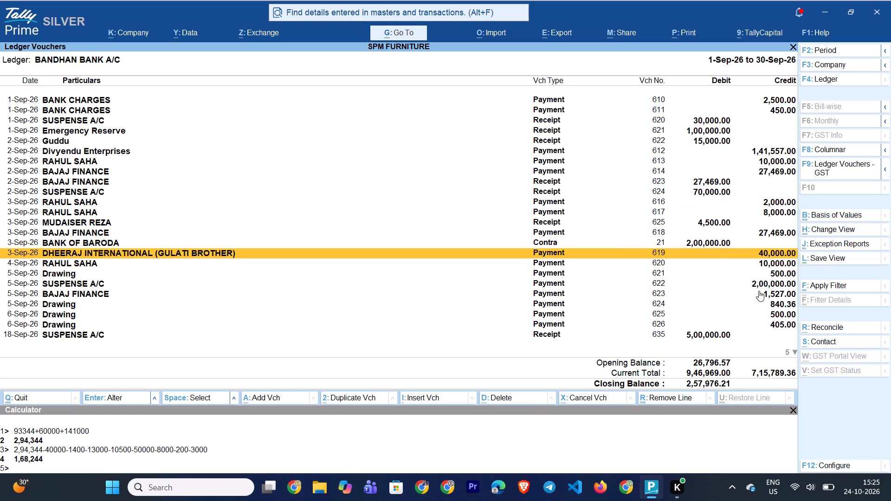
{"action": "key", "text": "Down"}
{"action": "key", "text": "Down"}
{"action": "key", "text": "Down"}
{"action": "key", "text": "Up"}
{"action": "key", "text": "Up"}
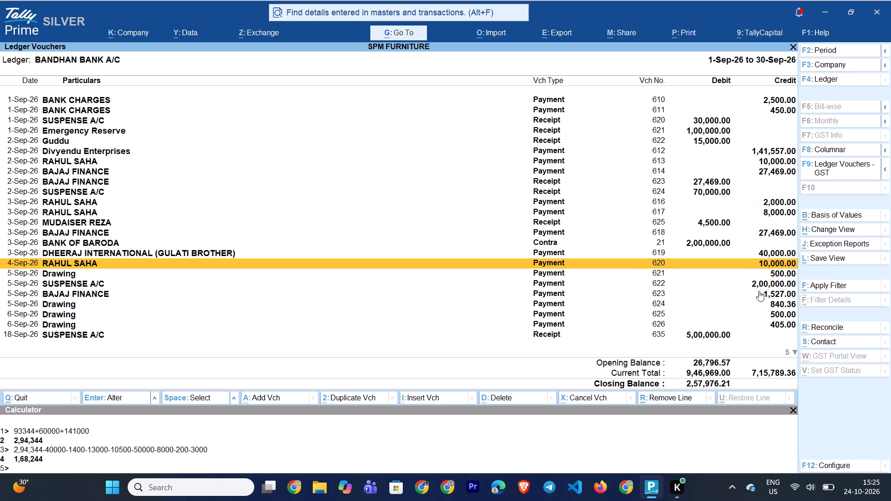
Scan BANDHAN BANK A/C's September entries from the first through the last, returning to the 3-Sep DHEERAJ INTERNATIONAL payment 619.
{"action": "key", "text": "Up"}
{"action": "key", "text": "Up"}
{"action": "key", "text": "Up"}
{"action": "key", "text": "Up"}
{"action": "key", "text": "Up"}
{"action": "key", "text": "Up"}
{"action": "key", "text": "Up"}
{"action": "key", "text": "Up"}
{"action": "key", "text": "Up"}
{"action": "key", "text": "Up"}
{"action": "key", "text": "Up"}
{"action": "key", "text": "Up"}
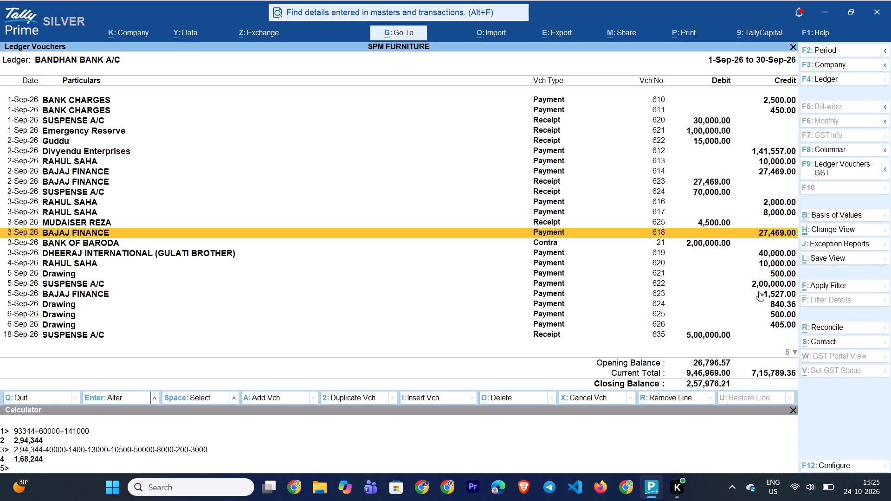
{"action": "key", "text": "Up"}
{"action": "key", "text": "Up"}
{"action": "key", "text": "Up"}
{"action": "key", "text": "Up"}
{"action": "key", "text": "Up"}
{"action": "key", "text": "Up"}
{"action": "key", "text": "Down"}
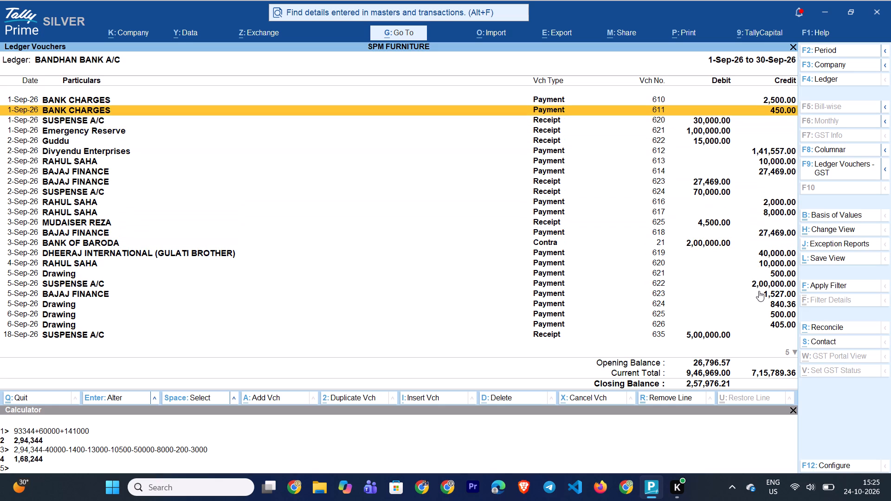
{"action": "key", "text": "Down"}
{"action": "key", "text": "Down"}
{"action": "key", "text": "Down"}
{"action": "key", "text": "Down"}
{"action": "key", "text": "Down"}
{"action": "key", "text": "Down"}
{"action": "key", "text": "Down"}
{"action": "key", "text": "Down"}
{"action": "key", "text": "Down"}
{"action": "key", "text": "Down"}
{"action": "key", "text": "Down"}
{"action": "key", "text": "Down"}
{"action": "key", "text": "Down"}
{"action": "key", "text": "Down"}
{"action": "key", "text": "Down"}
{"action": "key", "text": "Down"}
{"action": "key", "text": "Down"}
{"action": "key", "text": "Down"}
{"action": "key", "text": "Down"}
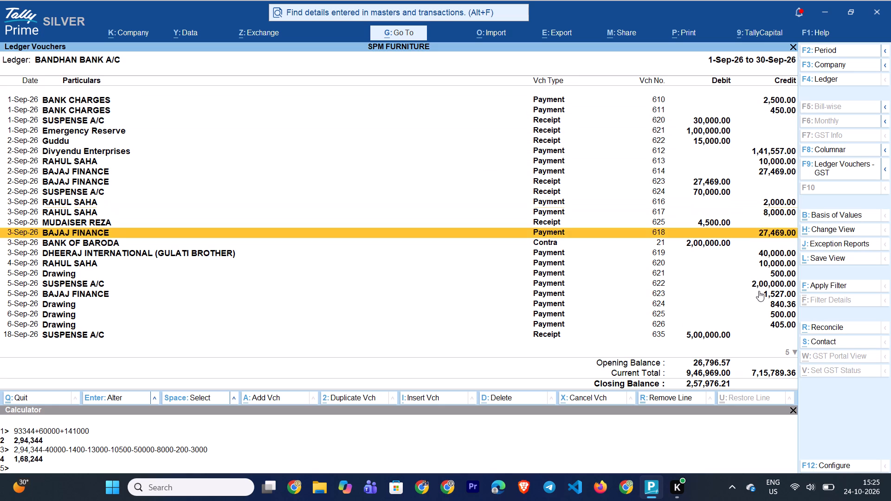
{"action": "key", "text": "Down"}
{"action": "key", "text": "Down"}
{"action": "key", "text": "Down"}
{"action": "key", "text": "Down"}
{"action": "key", "text": "Down"}
{"action": "key", "text": "Down"}
{"action": "key", "text": "Down"}
{"action": "key", "text": "Down"}
{"action": "key", "text": "Down"}
{"action": "key", "text": "Down"}
{"action": "key", "text": "Down"}
{"action": "key", "text": "Down"}
{"action": "key", "text": "Down"}
{"action": "key", "text": "Down"}
{"action": "key", "text": "Up"}
{"action": "key", "text": "Up"}
{"action": "key", "text": "Up"}
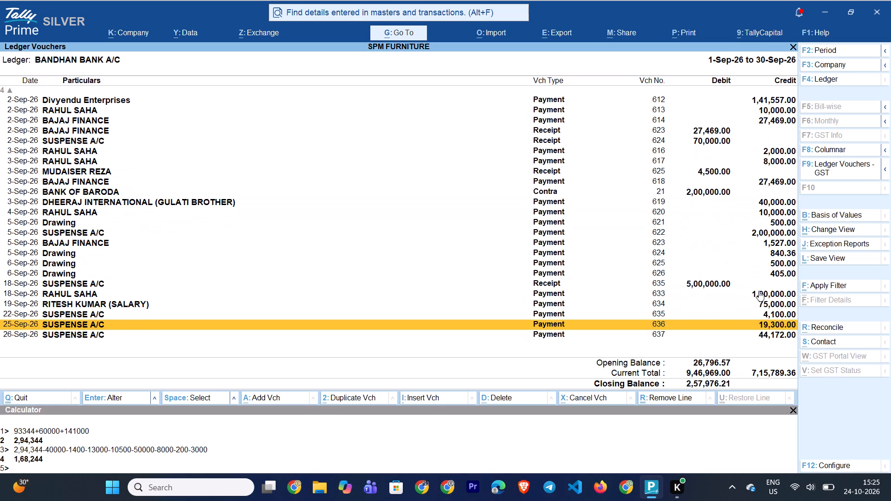
{"action": "key", "text": "Up"}
{"action": "key", "text": "Up"}
{"action": "key", "text": "Up"}
{"action": "key", "text": "Up"}
{"action": "key", "text": "Up"}
{"action": "key", "text": "Up"}
{"action": "key", "text": "Up"}
{"action": "key", "text": "Up"}
{"action": "key", "text": "Up"}
{"action": "key", "text": "Up"}
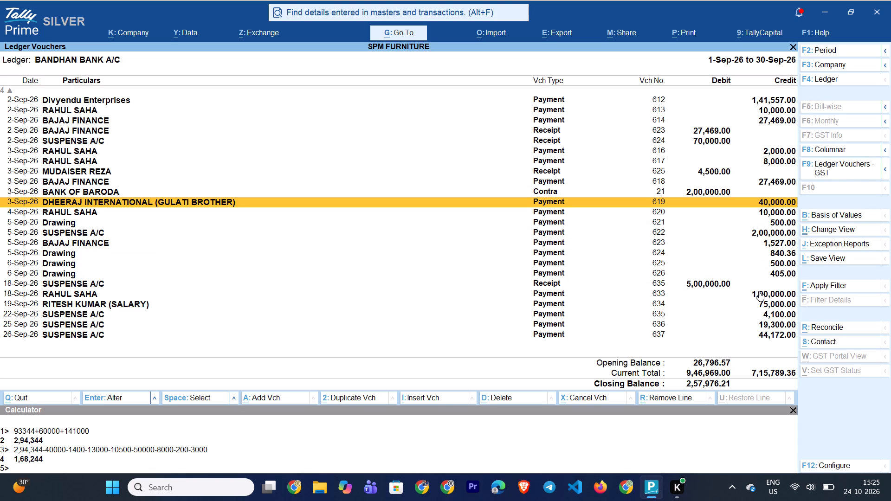
Recheck BANDHAN BANK A/C's September entries from 1-Sep to 22-Sep, and return to the Cash/Bank Summary.
{"action": "key", "text": "Down"}
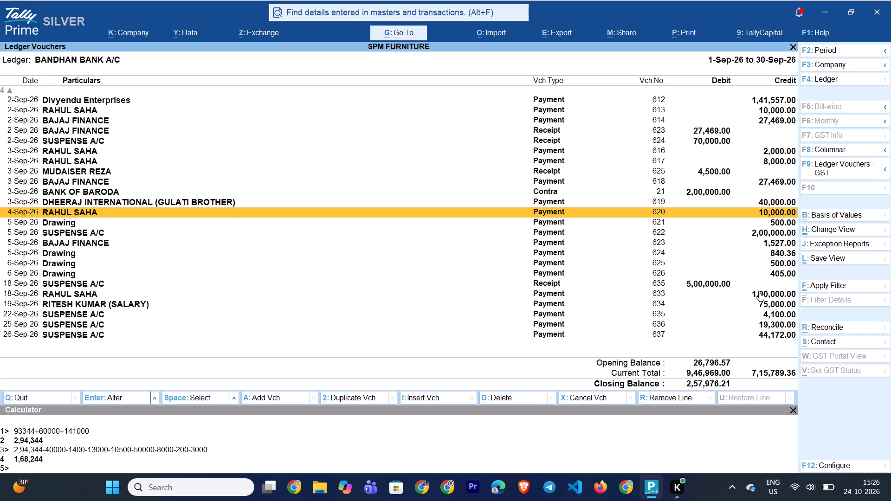
{"action": "key", "text": "Down"}
{"action": "key", "text": "Up"}
{"action": "key", "text": "Up"}
{"action": "key", "text": "Up"}
{"action": "key", "text": "Up"}
{"action": "key", "text": "Up"}
{"action": "key", "text": "Up"}
{"action": "key", "text": "Up"}
{"action": "key", "text": "Up"}
{"action": "key", "text": "Up"}
{"action": "key", "text": "Up"}
{"action": "key", "text": "Up"}
{"action": "key", "text": "Up"}
{"action": "key", "text": "Up"}
{"action": "key", "text": "Up"}
{"action": "key", "text": "Up"}
{"action": "key", "text": "Up"}
{"action": "key", "text": "Down"}
{"action": "key", "text": "Up"}
{"action": "key", "text": "Up"}
{"action": "key", "text": "Up"}
{"action": "key", "text": "Up"}
{"action": "key", "text": "Up"}
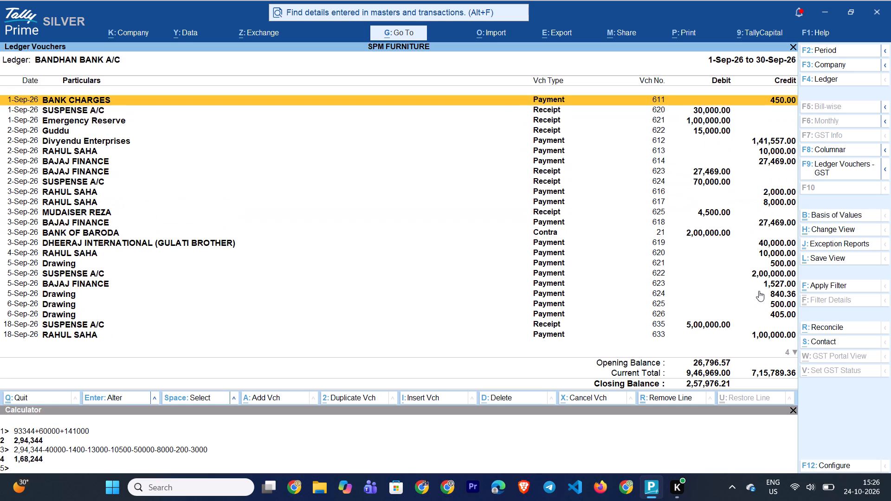
{"action": "key", "text": "Down"}
{"action": "key", "text": "Down"}
{"action": "key", "text": "Down"}
{"action": "key", "text": "Down"}
{"action": "key", "text": "Down"}
{"action": "key", "text": "Down"}
{"action": "key", "text": "Down"}
{"action": "key", "text": "Down"}
{"action": "key", "text": "Down"}
{"action": "key", "text": "Down"}
{"action": "key", "text": "Down"}
{"action": "key", "text": "Down"}
{"action": "key", "text": "Down"}
{"action": "key", "text": "Down"}
{"action": "key", "text": "Down"}
{"action": "key", "text": "Down"}
{"action": "key", "text": "Down"}
{"action": "key", "text": "Down"}
{"action": "key", "text": "Down"}
{"action": "key", "text": "Down"}
{"action": "key", "text": "Down"}
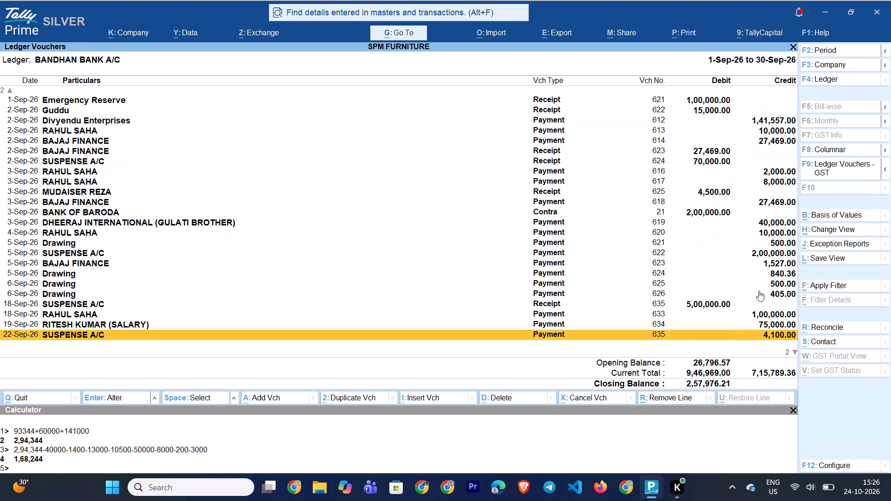
{"action": "key", "text": "Escape"}
{"action": "key", "text": "Escape"}
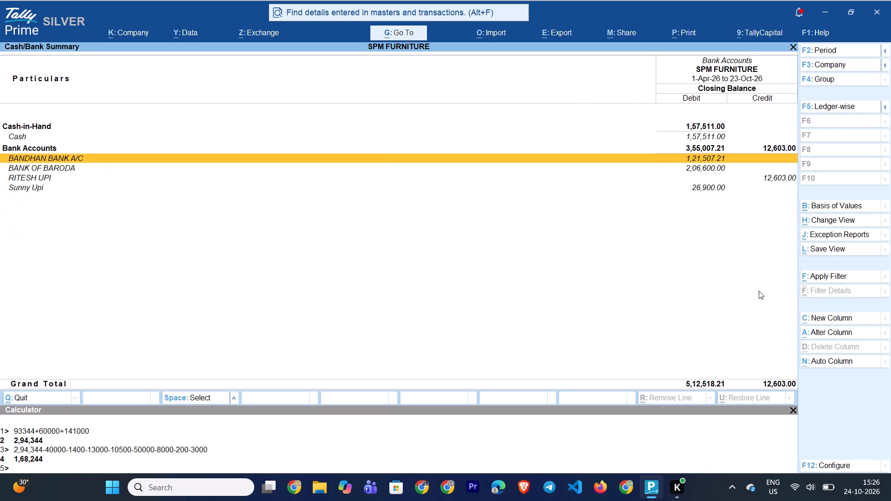
Open RITESH UPI's September 2026 vouchers and review the first entries through the 2-Sep payment 533.
{"action": "key", "text": "Down"}
{"action": "key", "text": "Down"}
{"action": "key", "text": "Return"}
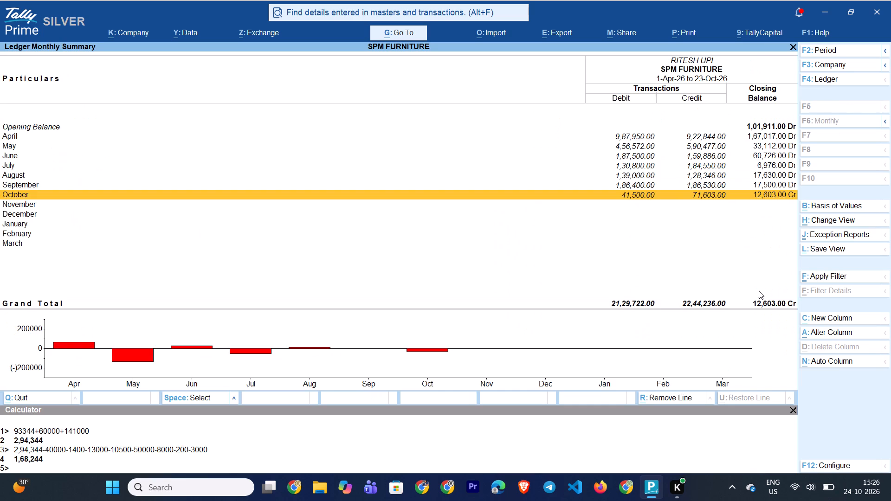
{"action": "key", "text": "Up"}
{"action": "key", "text": "Up"}
{"action": "key", "text": "Down"}
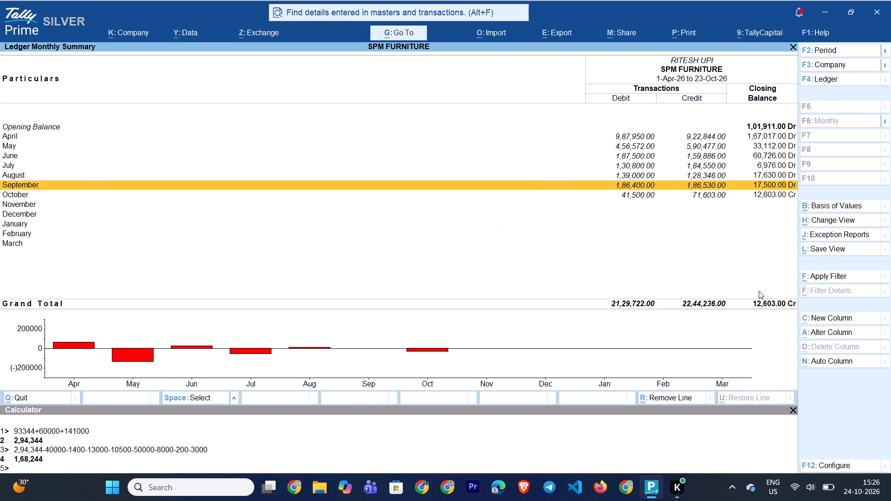
{"action": "key", "text": "Return"}
{"action": "key", "text": "Down"}
{"action": "key", "text": "Down"}
{"action": "key", "text": "Down"}
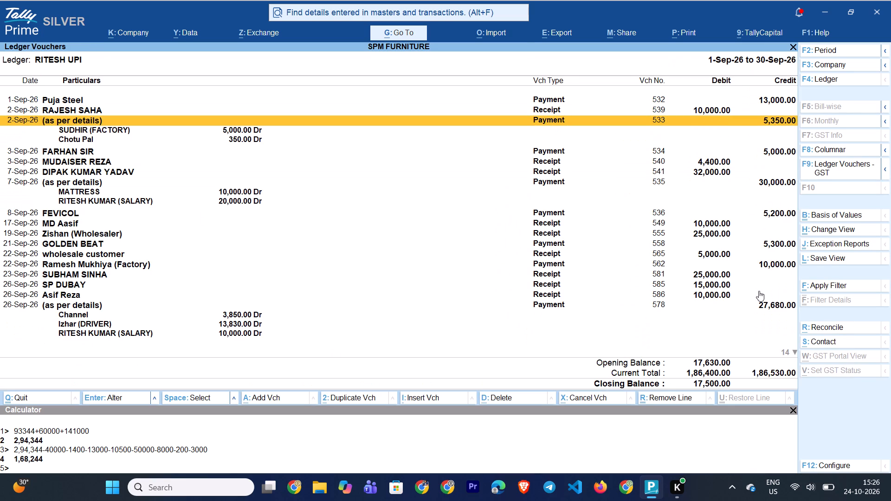
Inspect receipt 539 in RITESH UPI's September vouchers, and recheck the ledger lines of the 2-Sep payment 533.
{"action": "key", "text": "Up"}
{"action": "key", "text": "Up"}
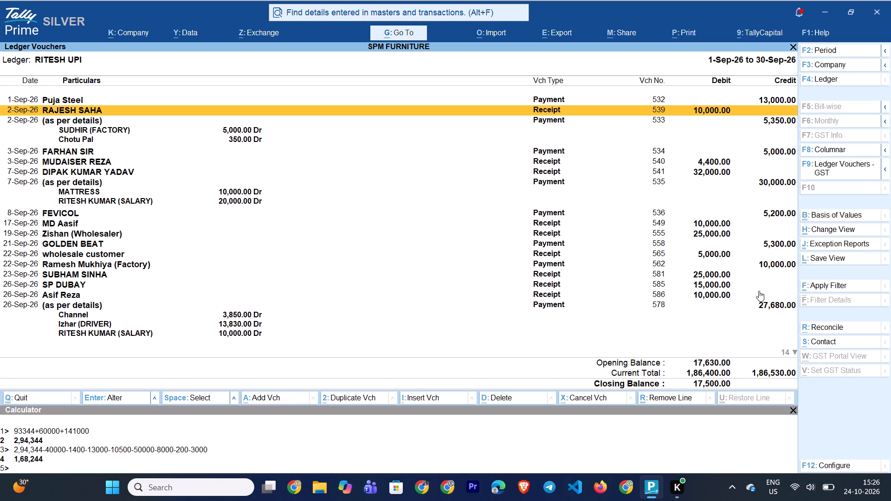
{"action": "key", "text": "Return"}
{"action": "key", "text": "Escape"}
{"action": "key", "text": "Escape"}
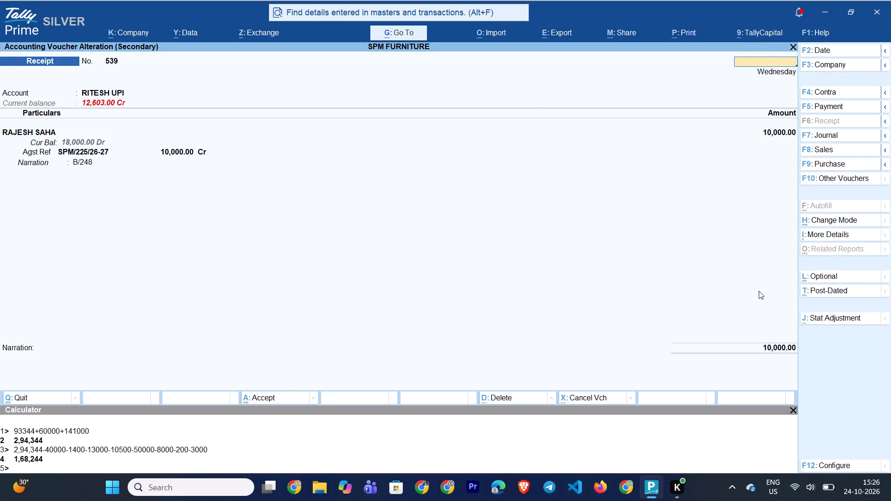
{"action": "key", "text": "Escape"}
{"action": "key", "text": "Down"}
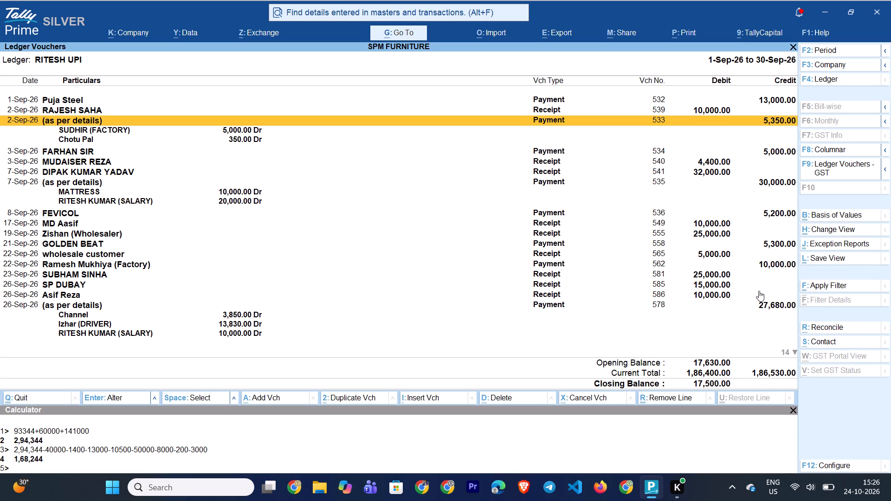
{"action": "key", "text": "Down"}
{"action": "key", "text": "Down"}
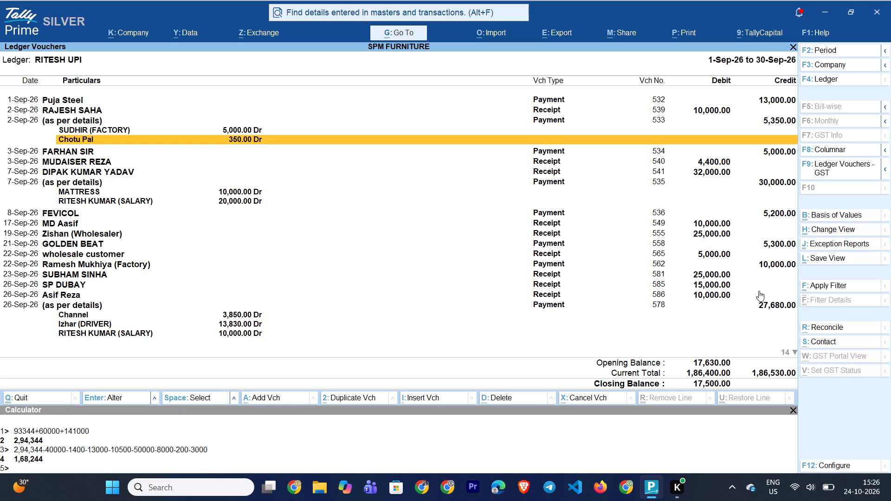
{"action": "key", "text": "Up"}
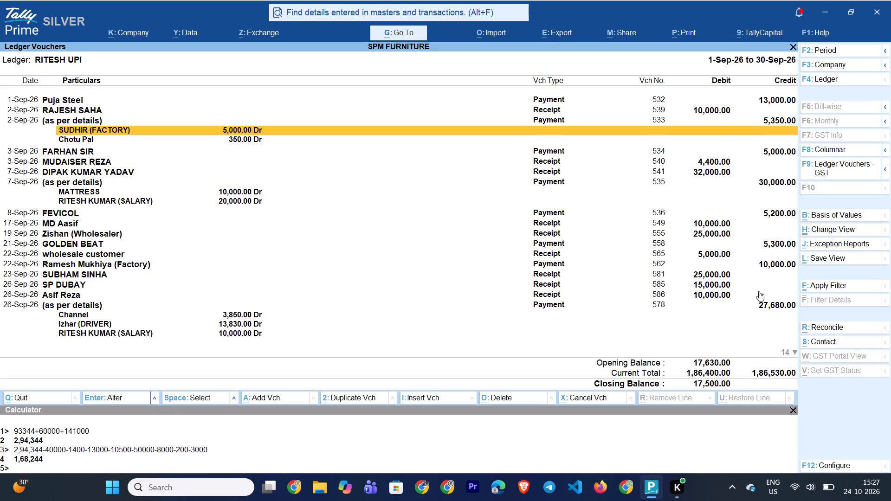
{"action": "key", "text": "Up"}
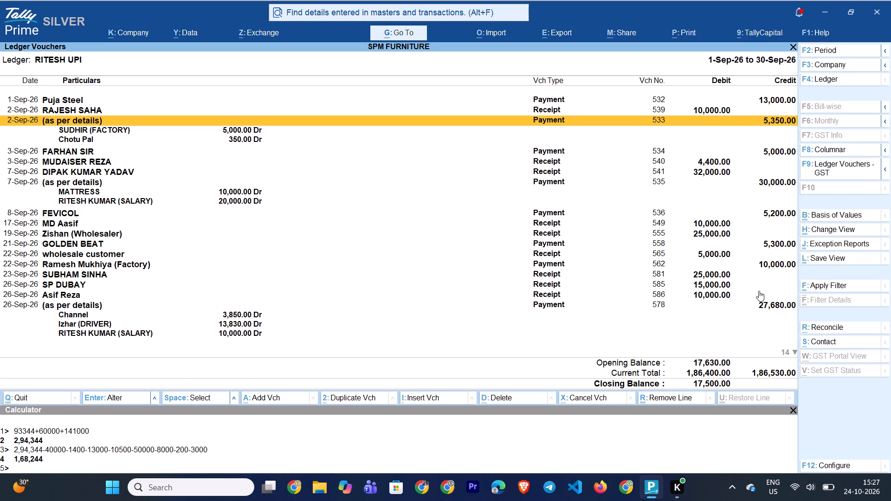
Leave the RITESH UPI ledger and open the Day Book for 2-Sep-26.
{"action": "key", "text": "Escape"}
{"action": "key", "text": "Escape"}
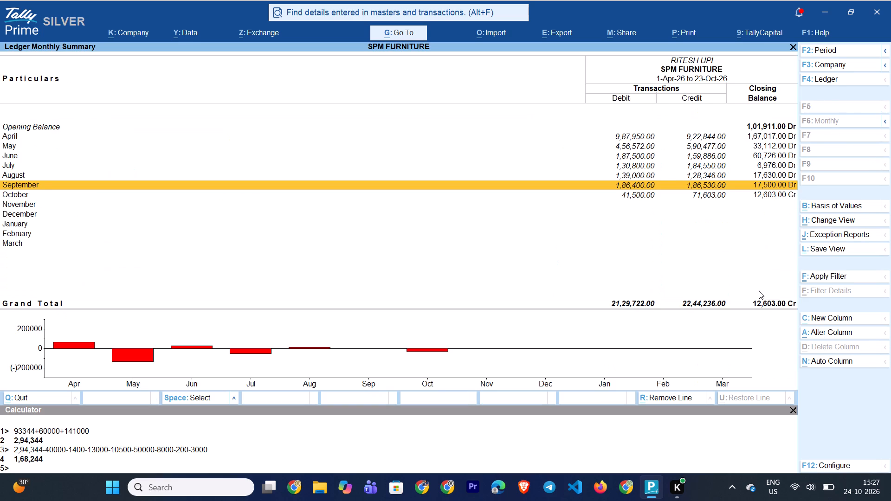
{"action": "key", "text": "Escape"}
{"action": "key", "text": "Escape"}
{"action": "key", "text": "Escape"}
{"action": "key", "text": "Escape"}
{"action": "key", "text": "Escape"}
{"action": "key", "text": "d"}
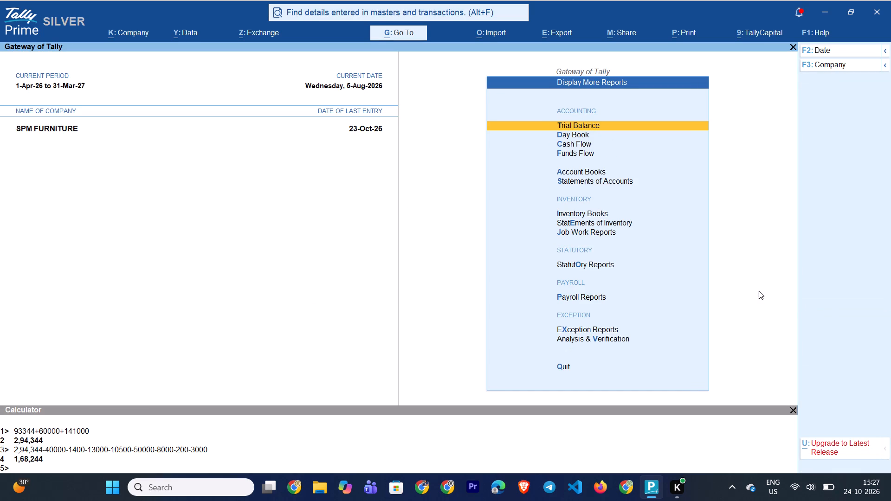
{"action": "key", "text": "d"}
{"action": "key", "text": "F2"}
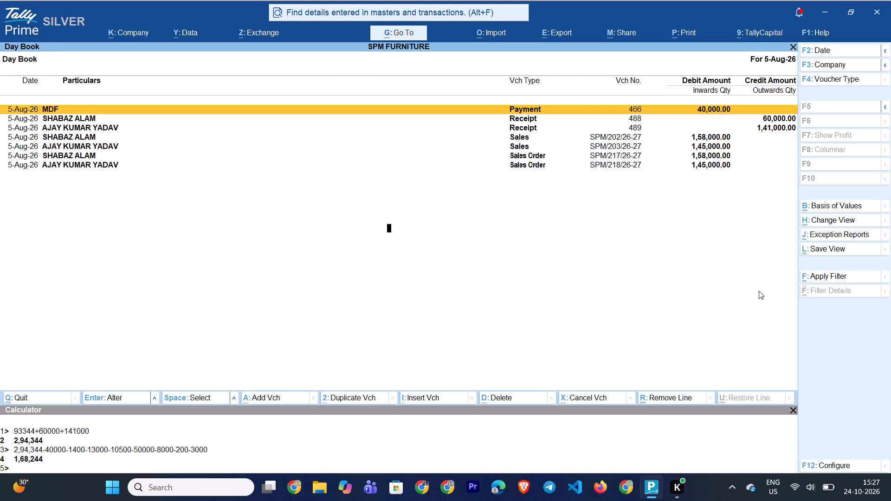
{"action": "type", "text": "2-9"}
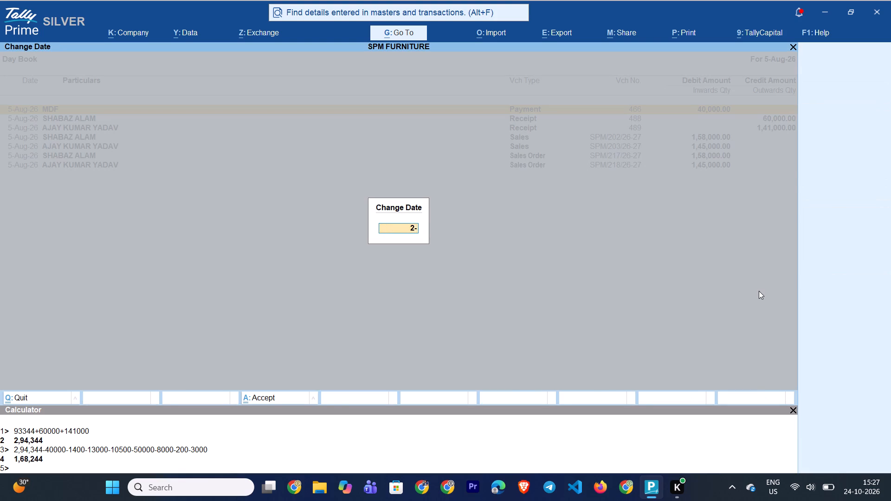
{"action": "key", "text": "Return"}
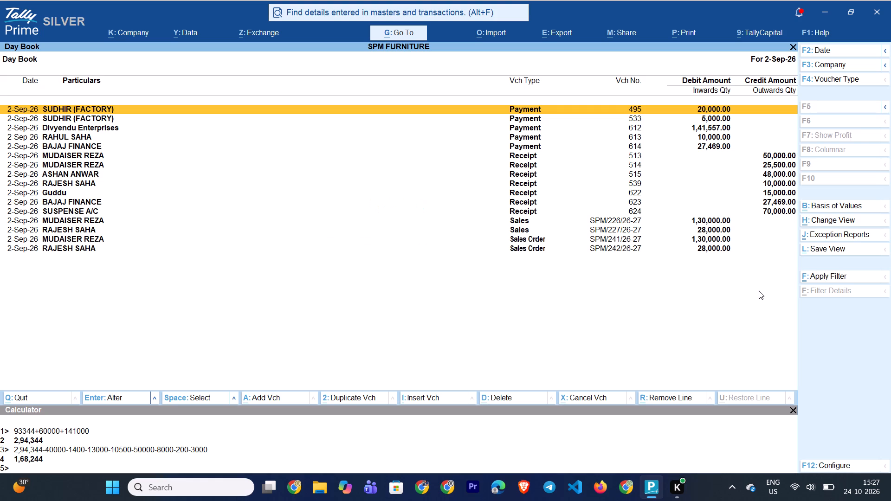
Scan all the 2-Sep-26 Day Book entries, from the payments through the sales orders and back up to the receipts.
{"action": "key", "text": "Down"}
{"action": "key", "text": "Down"}
{"action": "key", "text": "Down"}
{"action": "key", "text": "Down"}
{"action": "key", "text": "Down"}
{"action": "key", "text": "Down"}
{"action": "key", "text": "Down"}
{"action": "key", "text": "Down"}
{"action": "key", "text": "Down"}
{"action": "key", "text": "Down"}
{"action": "key", "text": "Down"}
{"action": "key", "text": "Down"}
{"action": "key", "text": "Down"}
{"action": "key", "text": "Down"}
{"action": "key", "text": "Down"}
{"action": "key", "text": "Down"}
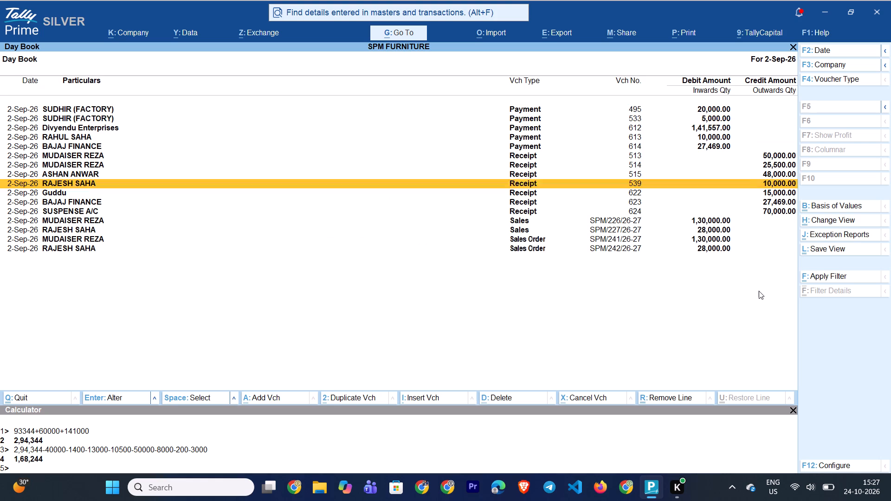
{"action": "key", "text": "Up"}
{"action": "key", "text": "Up"}
{"action": "key", "text": "Up"}
{"action": "key", "text": "Up"}
{"action": "key", "text": "Up"}
{"action": "key", "text": "Up"}
{"action": "key", "text": "Up"}
{"action": "key", "text": "Up"}
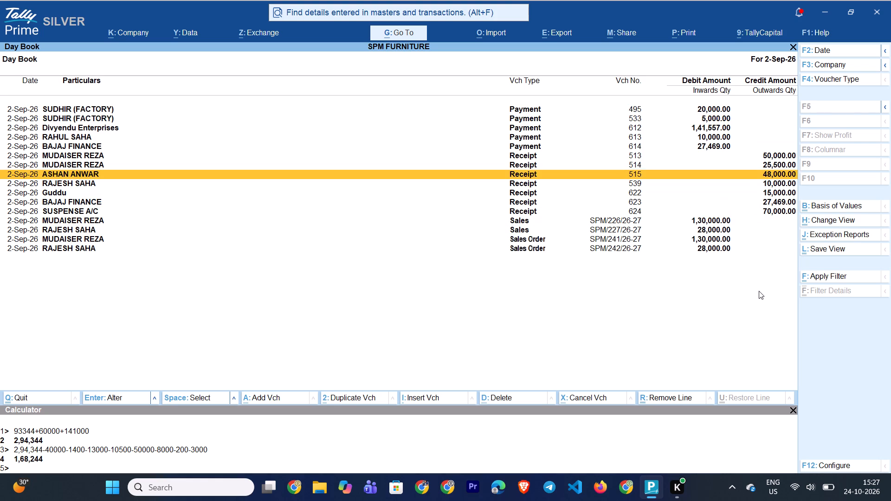
Mark the 2-Sep receipts 513, 514, 515 and 539 as selected in the Day Book.
{"action": "key", "text": "Up"}
{"action": "key", "text": "Up"}
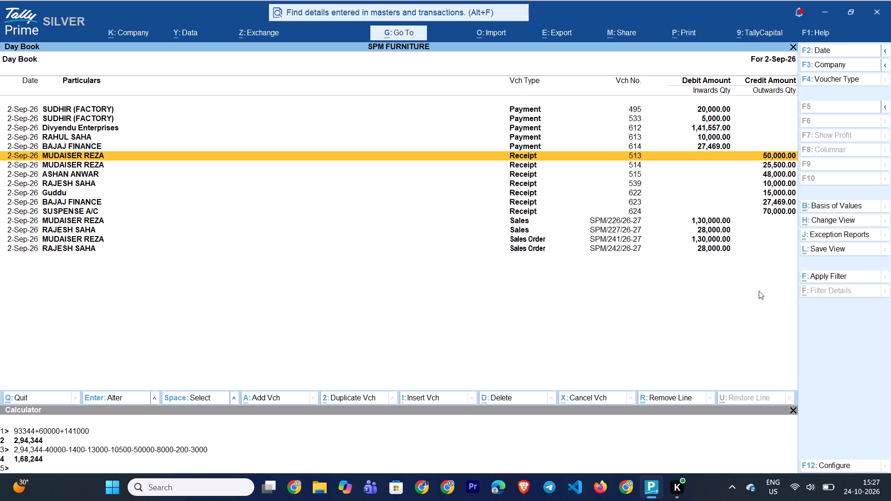
{"action": "key", "text": "space"}
{"action": "key", "text": "Down"}
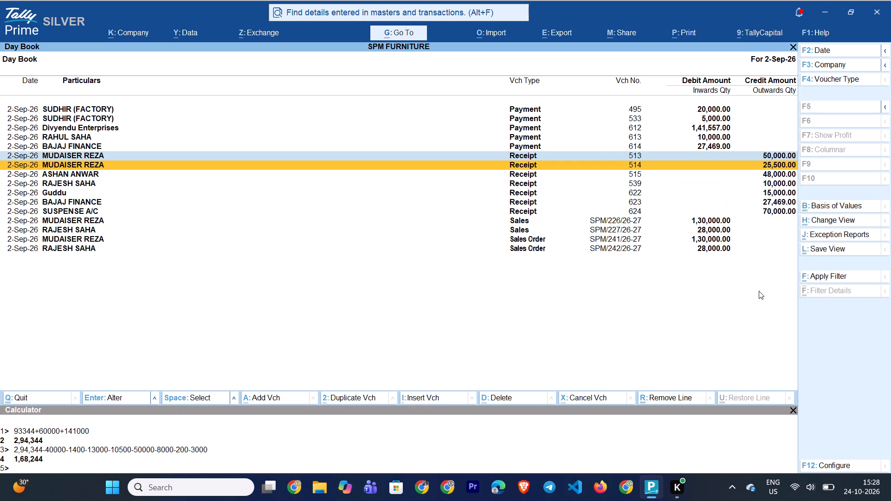
{"action": "key", "text": "space"}
{"action": "key", "text": "Down"}
{"action": "key", "text": "Down"}
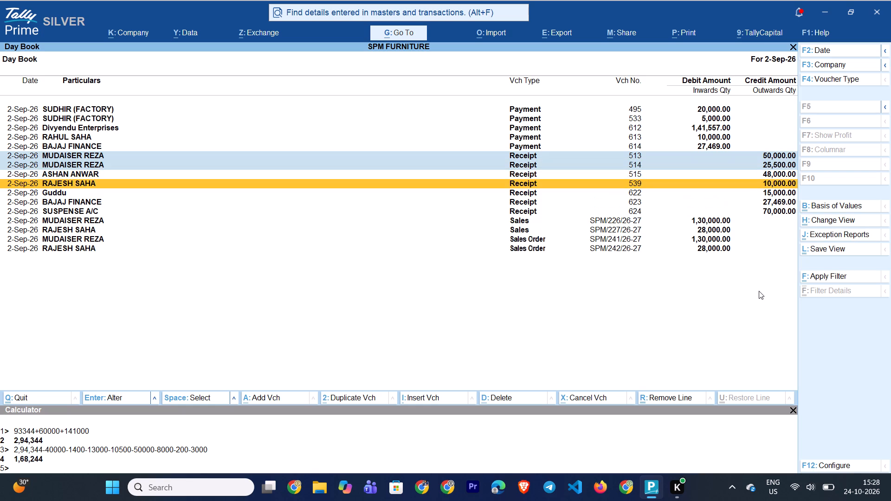
{"action": "key", "text": "Up"}
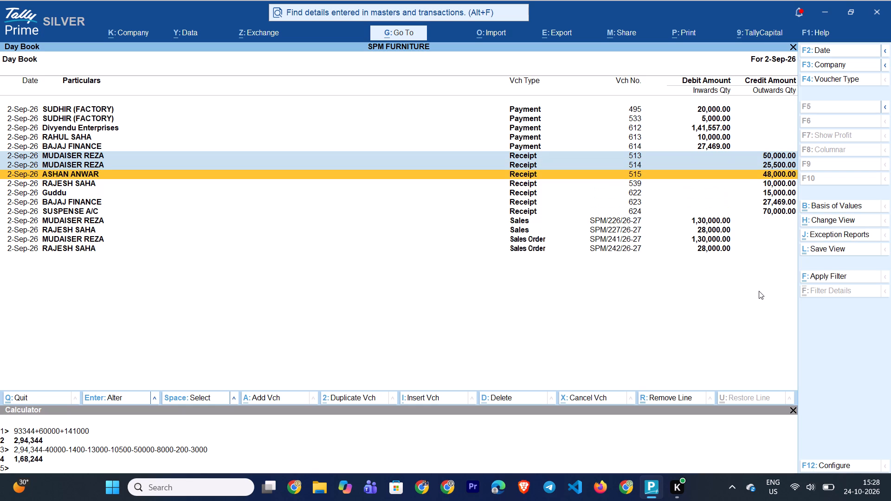
{"action": "key", "text": "space"}
{"action": "key", "text": "Down"}
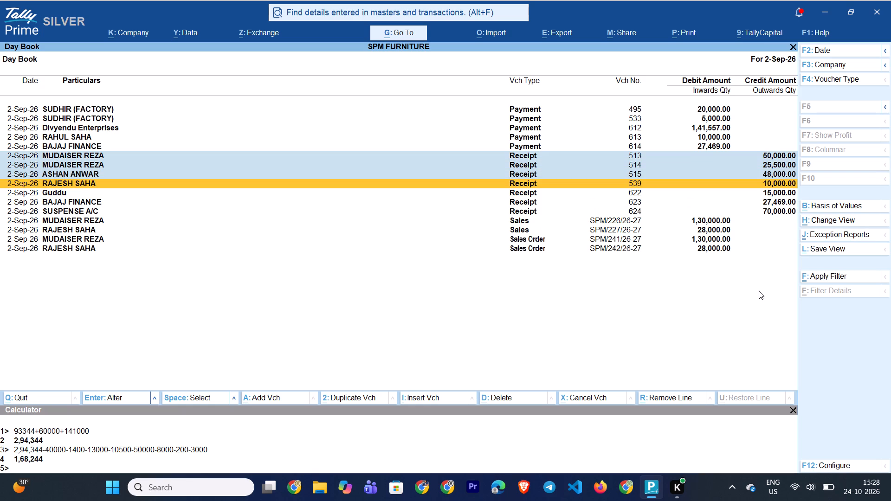
{"action": "key", "text": "space"}
{"action": "key", "text": "Down"}
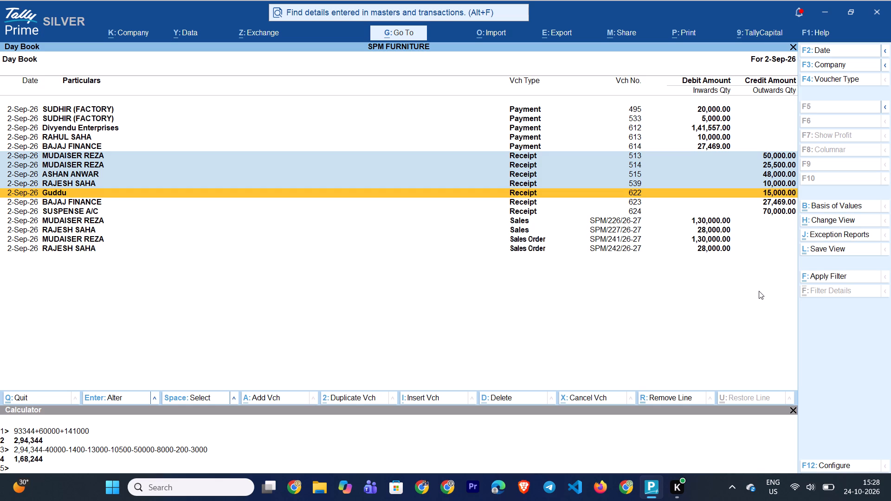
Inspect the 2-Sep receipt vouchers 624, 622 and 623 for their receiving account and narration.
{"action": "key", "text": "Down"}
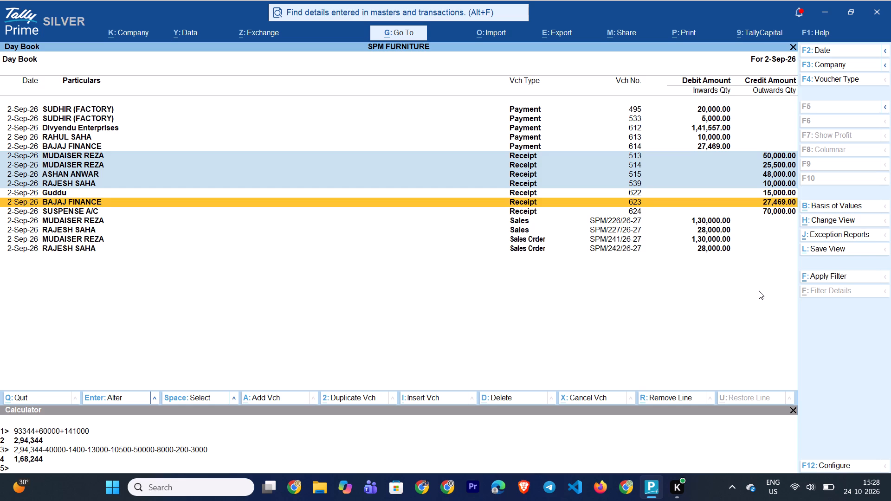
{"action": "key", "text": "Down"}
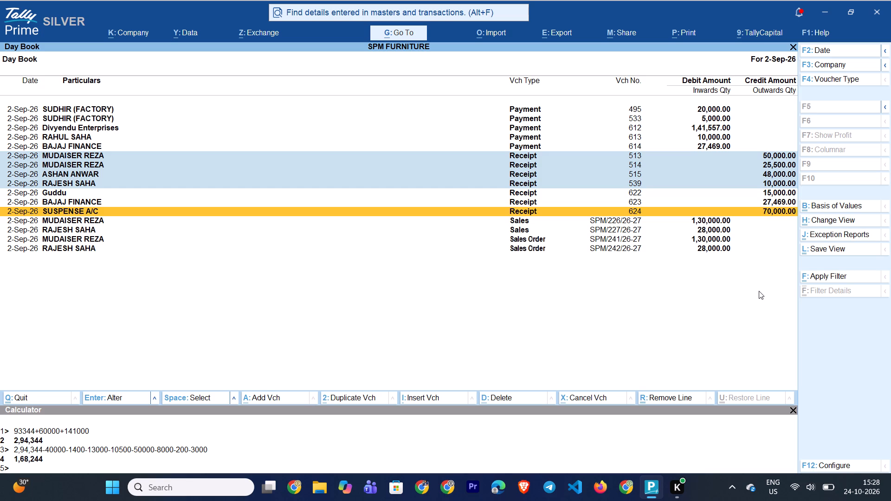
{"action": "key", "text": "Return"}
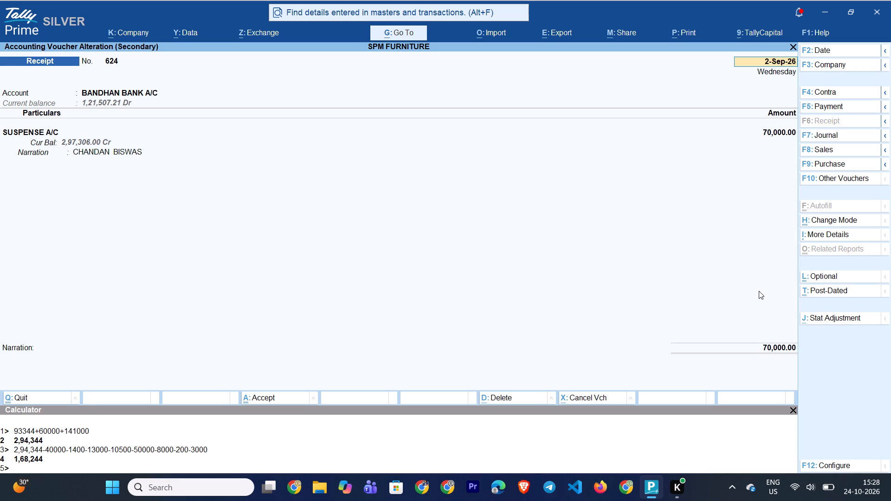
{"action": "key", "text": "Escape"}
{"action": "key", "text": "Escape"}
{"action": "key", "text": "Escape"}
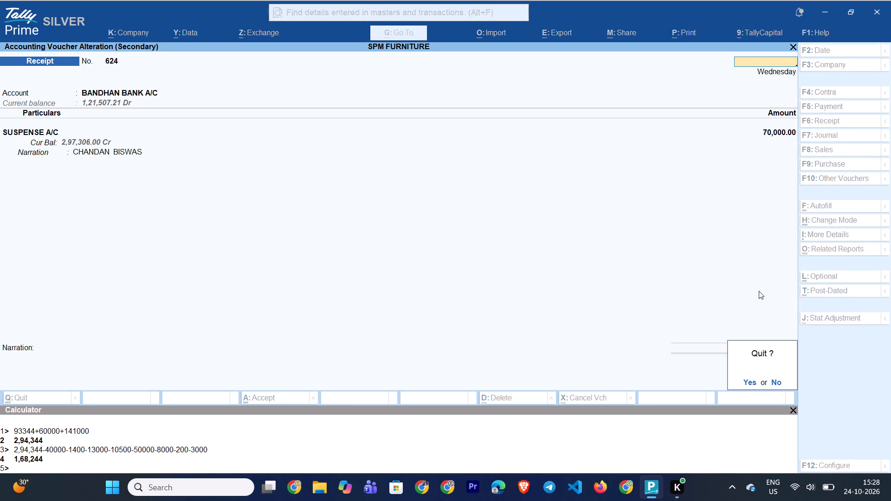
{"action": "key", "text": "Up"}
{"action": "key", "text": "Up"}
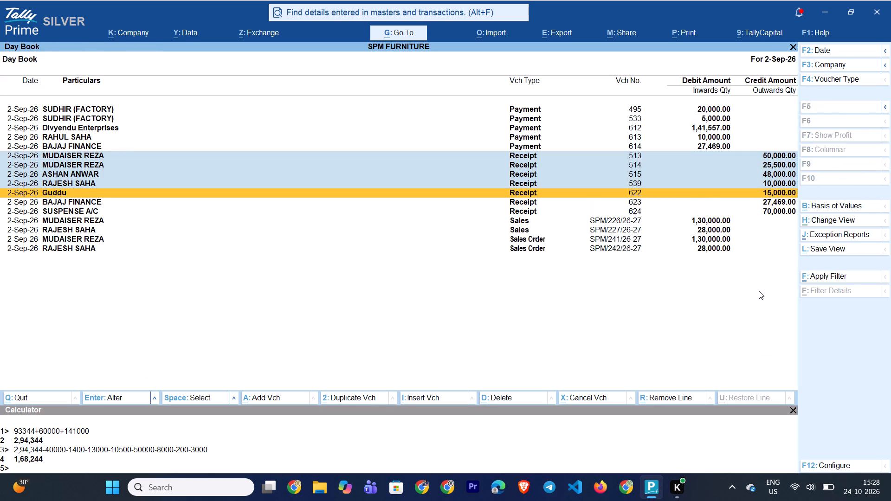
{"action": "key", "text": "Return"}
{"action": "key", "text": "Escape"}
{"action": "key", "text": "Escape"}
{"action": "key", "text": "Escape"}
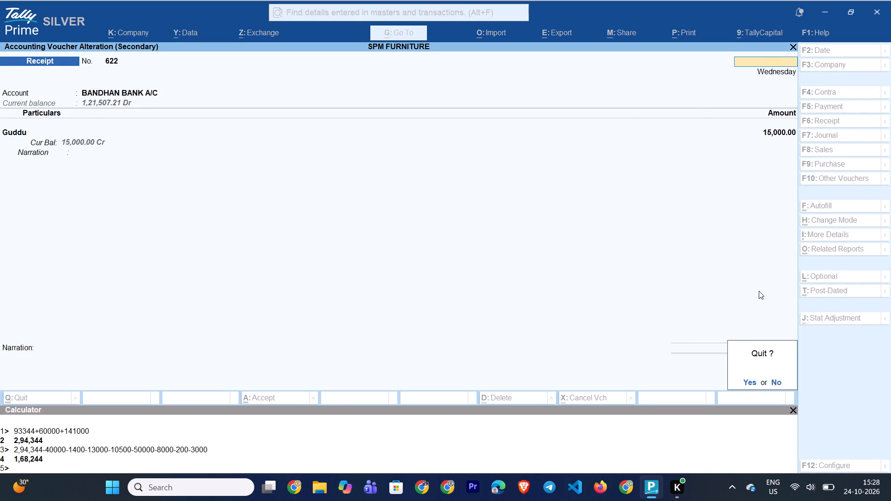
{"action": "key", "text": "Down"}
{"action": "key", "text": "Return"}
{"action": "key", "text": "Escape"}
{"action": "key", "text": "Escape"}
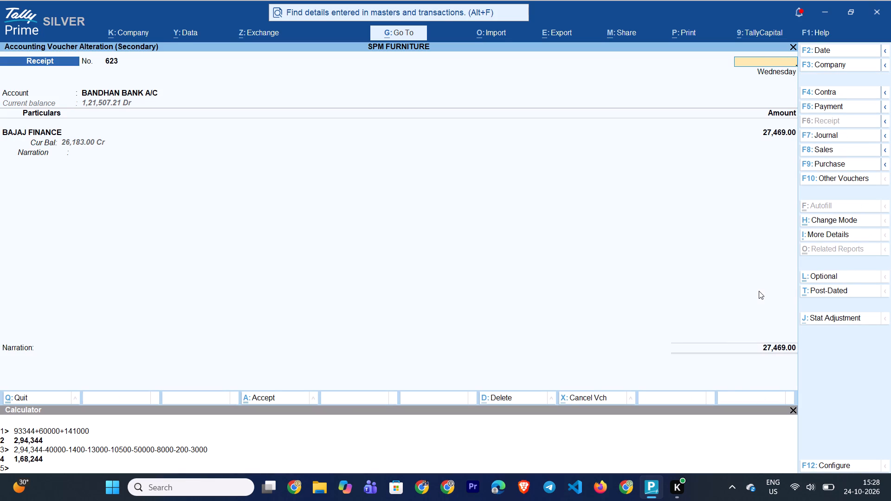
{"action": "key", "text": "Escape"}
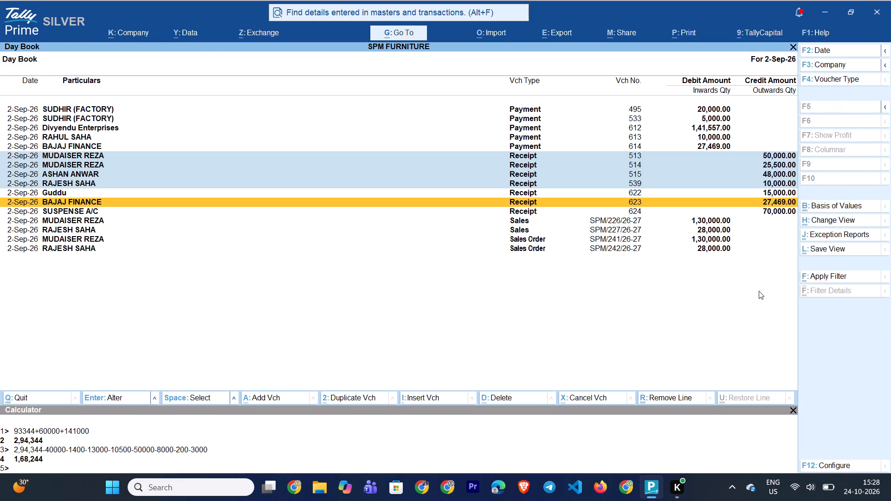
Inspect the 2-Sep SUDHIR (FACTORY) payment vouchers 495 and 533 for their paying account and details.
{"action": "key", "text": "Up"}
{"action": "key", "text": "Up"}
{"action": "key", "text": "Up"}
{"action": "key", "text": "Up"}
{"action": "key", "text": "Up"}
{"action": "key", "text": "Up"}
{"action": "key", "text": "Up"}
{"action": "key", "text": "Up"}
{"action": "key", "text": "Up"}
{"action": "key", "text": "Up"}
{"action": "key", "text": "Down"}
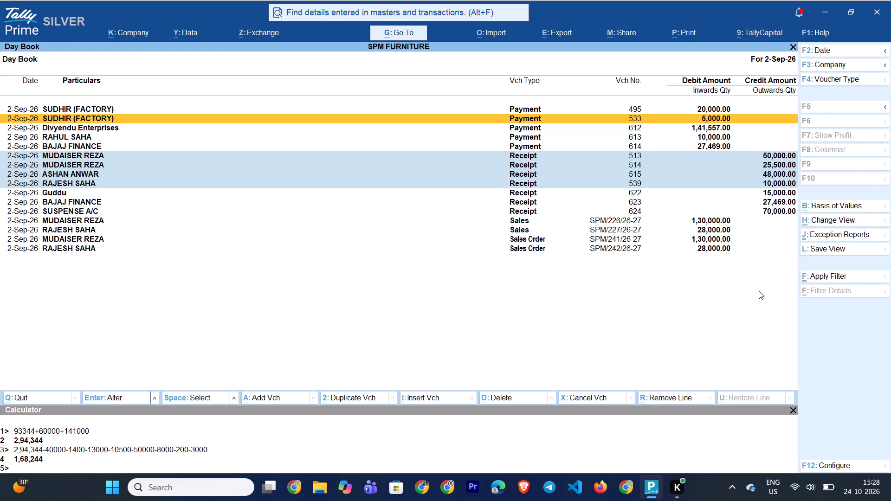
{"action": "key", "text": "Down"}
{"action": "key", "text": "Up"}
{"action": "key", "text": "Up"}
{"action": "key", "text": "Up"}
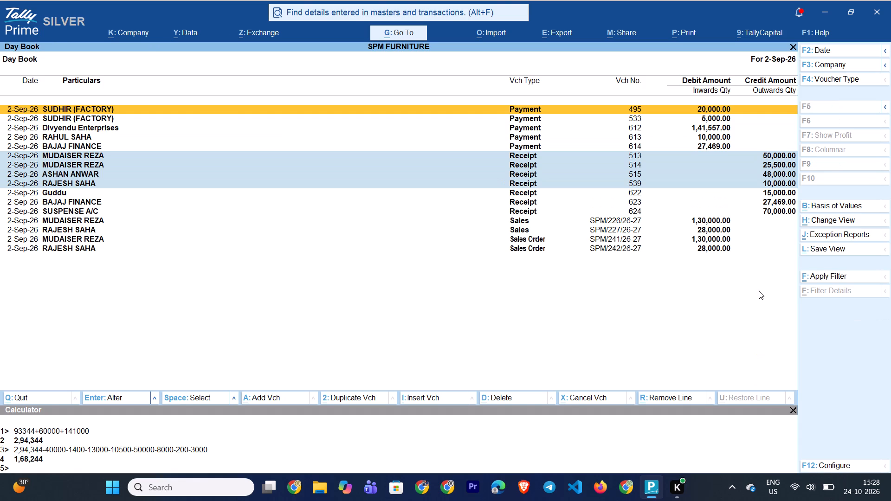
{"action": "key", "text": "Return"}
{"action": "key", "text": "Escape"}
{"action": "key", "text": "Escape"}
{"action": "key", "text": "Escape"}
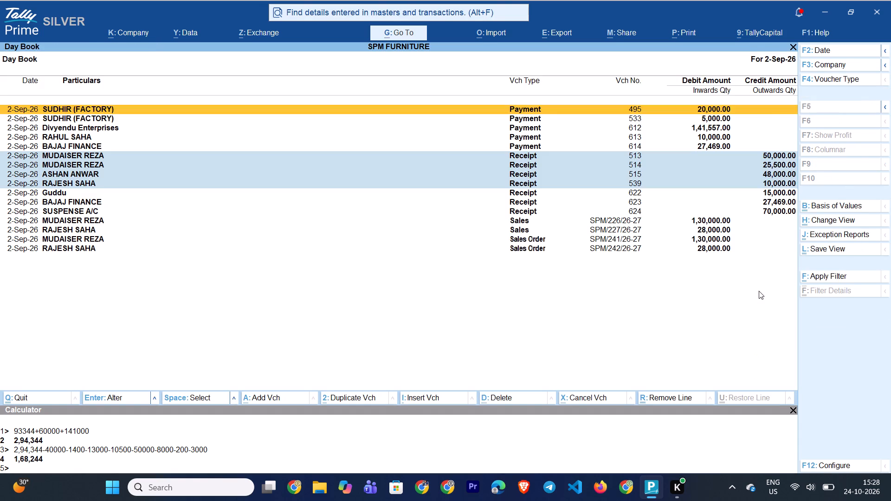
{"action": "key", "text": "Down"}
{"action": "key", "text": "Return"}
{"action": "key", "text": "Escape"}
{"action": "key", "text": "Escape"}
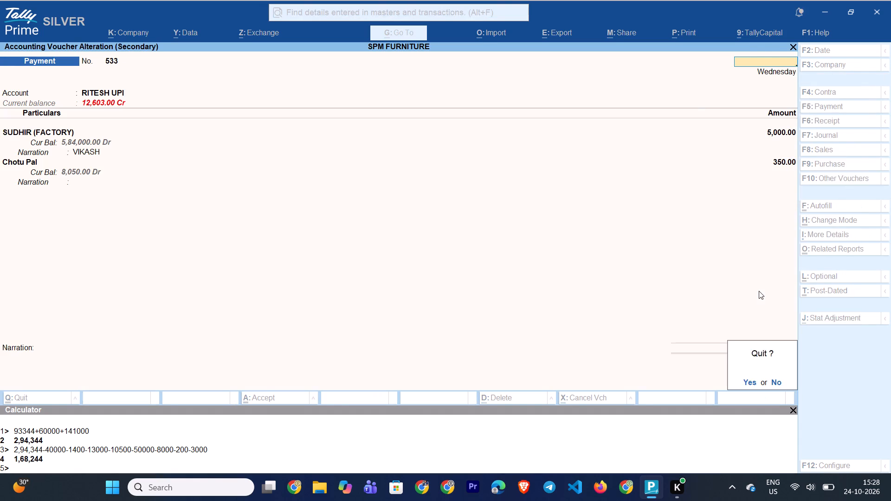
{"action": "key", "text": "Escape"}
Inspect the 2-Sep payment vouchers 612, 613 and 614 for their paying account and narration.
{"action": "key", "text": "Down"}
{"action": "key", "text": "Return"}
{"action": "key", "text": "Escape"}
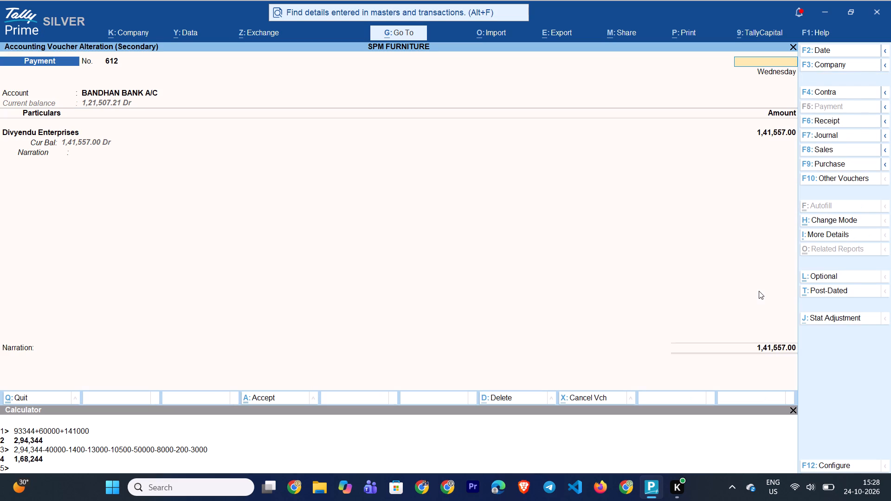
{"action": "key", "text": "Escape"}
{"action": "key", "text": "Escape"}
{"action": "key", "text": "Down"}
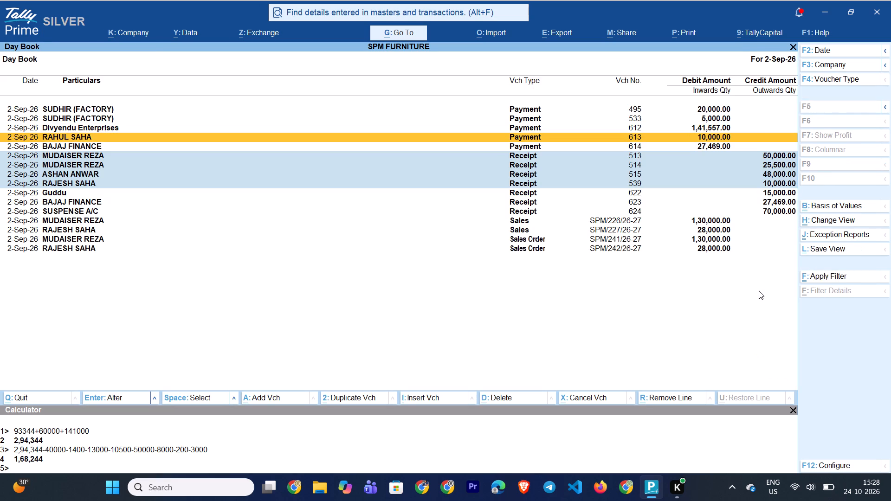
{"action": "key", "text": "Return"}
{"action": "key", "text": "Escape"}
{"action": "key", "text": "Escape"}
{"action": "key", "text": "Escape"}
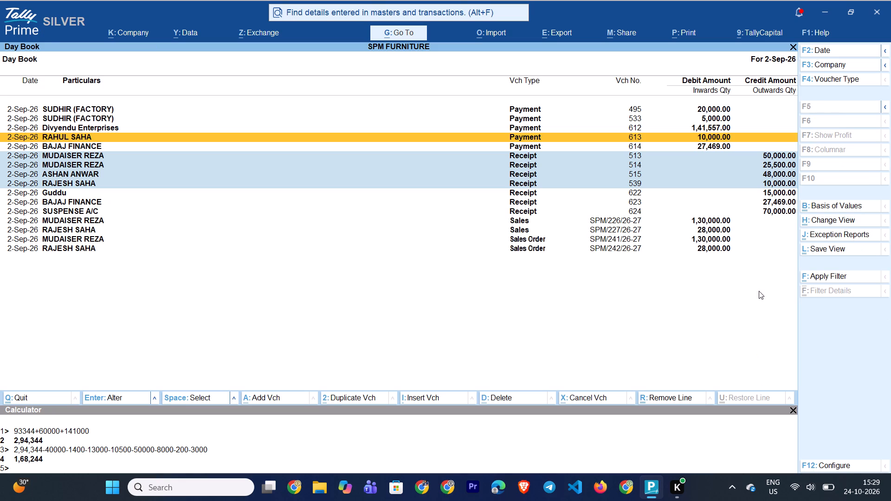
{"action": "key", "text": "Down"}
{"action": "key", "text": "Return"}
{"action": "key", "text": "Escape"}
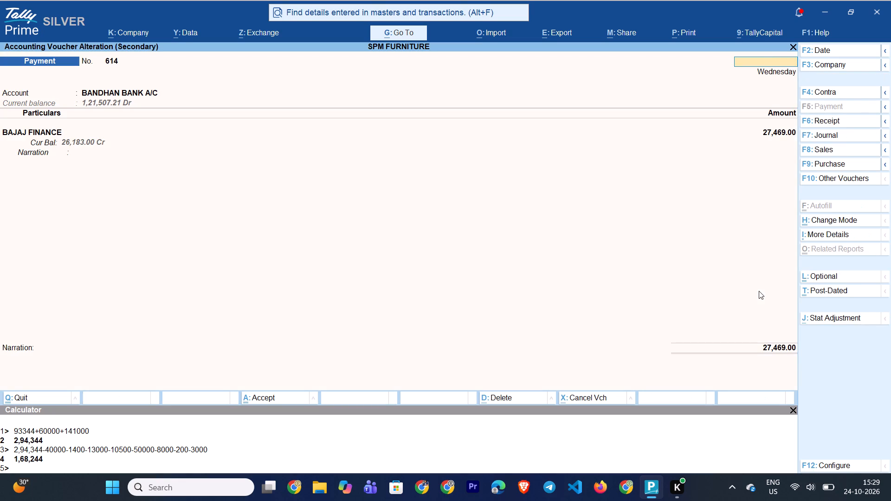
{"action": "key", "text": "Escape"}
{"action": "key", "text": "Escape"}
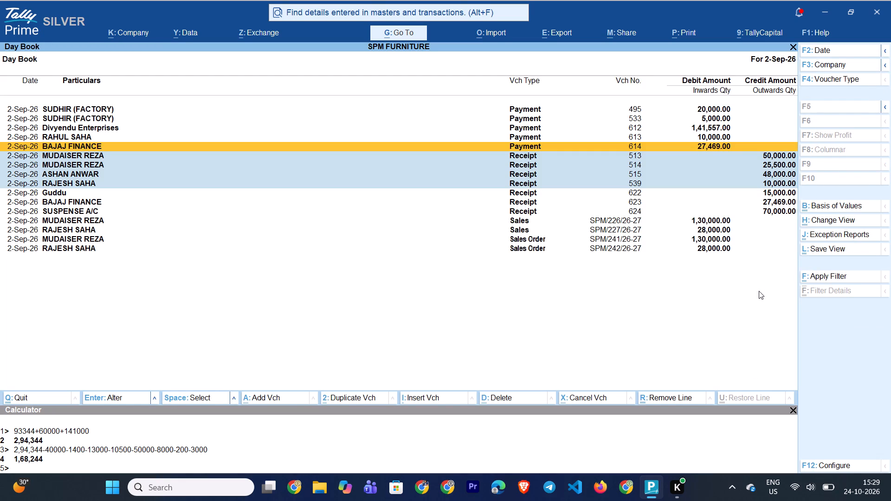
{"action": "key", "text": "Up"}
{"action": "key", "text": "Up"}
{"action": "key", "text": "Up"}
{"action": "key", "text": "Up"}
{"action": "key", "text": "Up"}
{"action": "key", "text": "Up"}
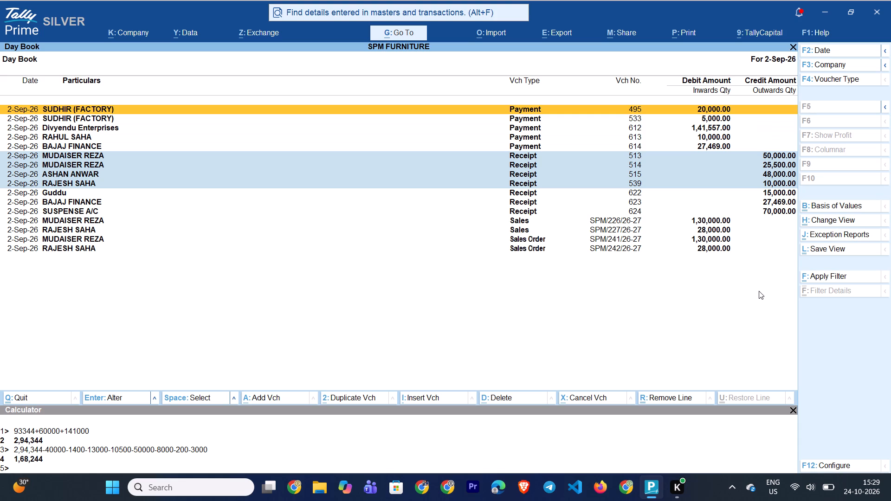
{"action": "key", "text": "Return"}
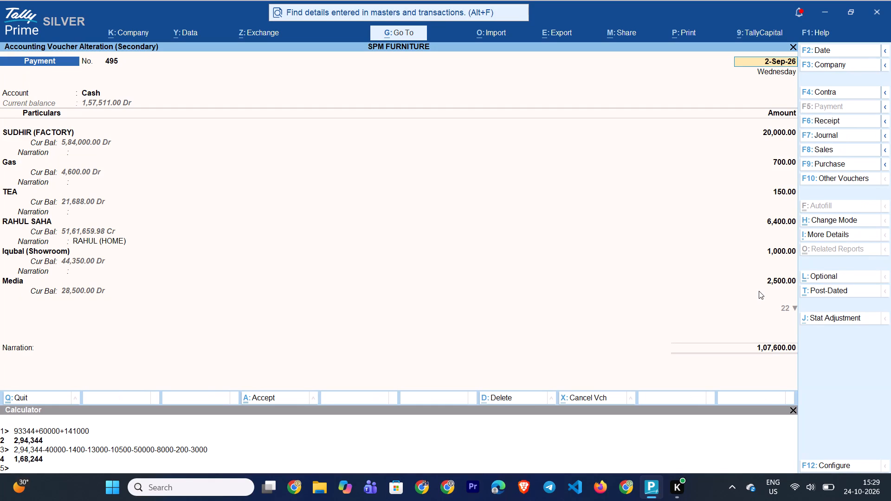
{"action": "key", "text": "Escape"}
{"action": "key", "text": "Escape"}
{"action": "key", "text": "Escape"}
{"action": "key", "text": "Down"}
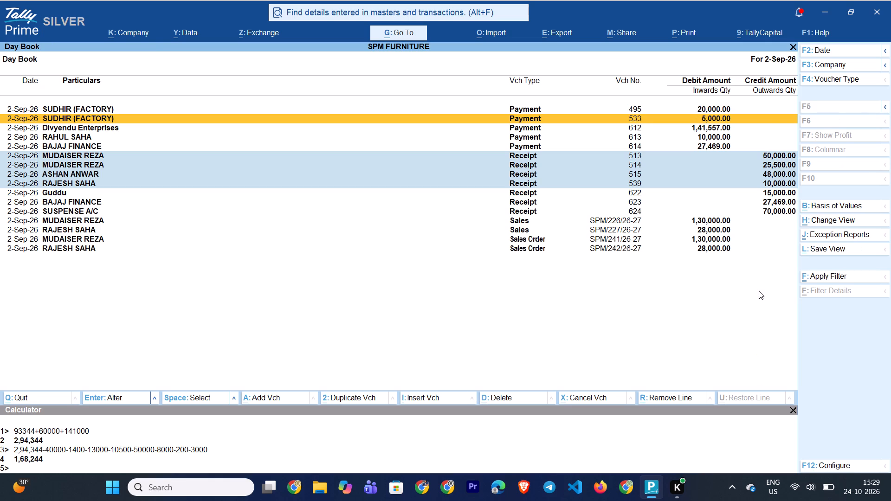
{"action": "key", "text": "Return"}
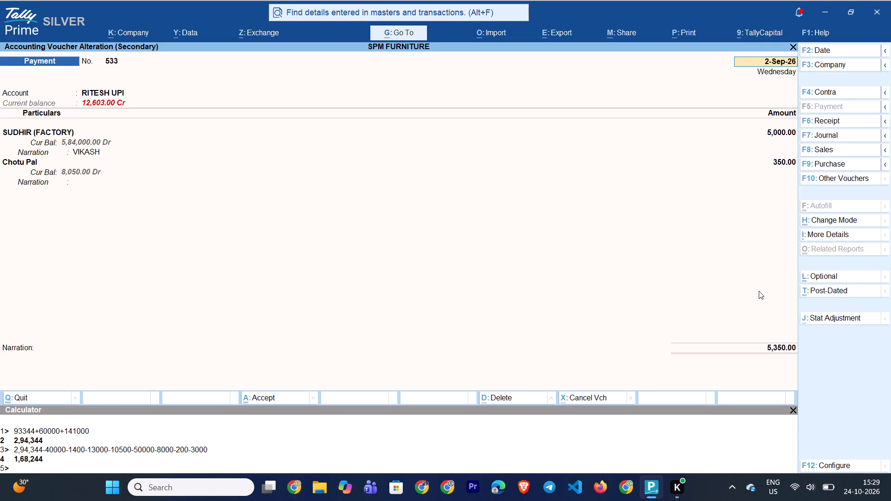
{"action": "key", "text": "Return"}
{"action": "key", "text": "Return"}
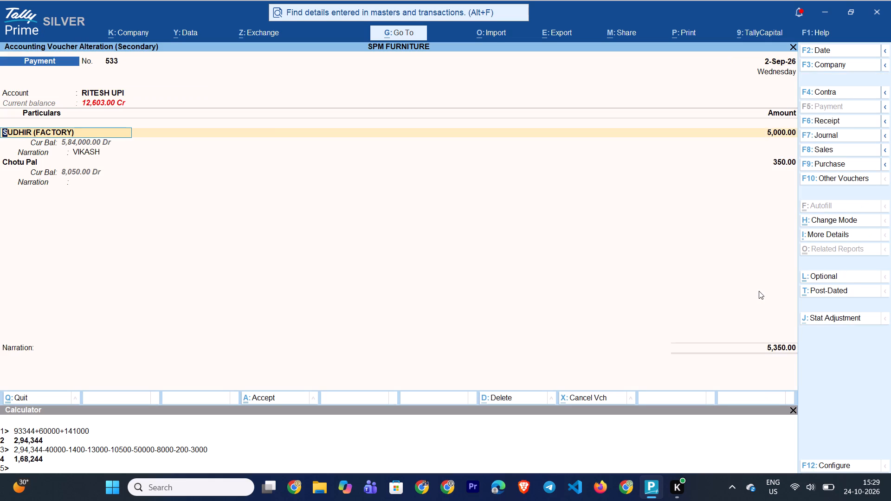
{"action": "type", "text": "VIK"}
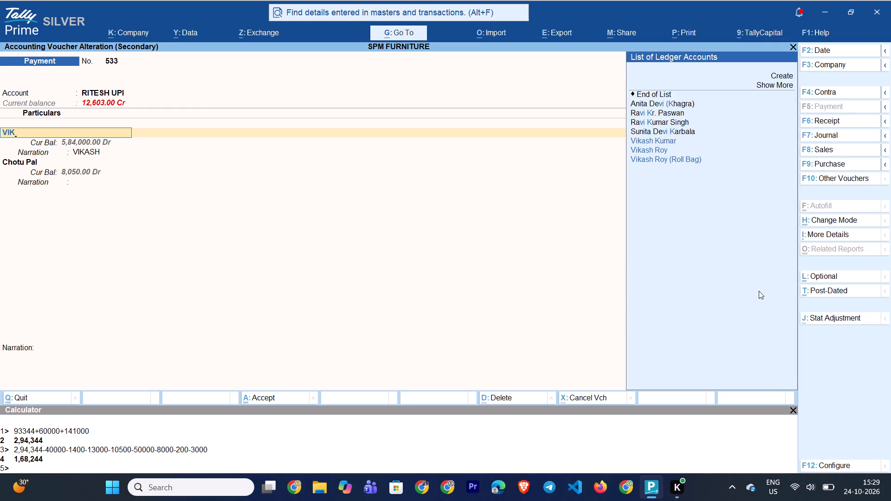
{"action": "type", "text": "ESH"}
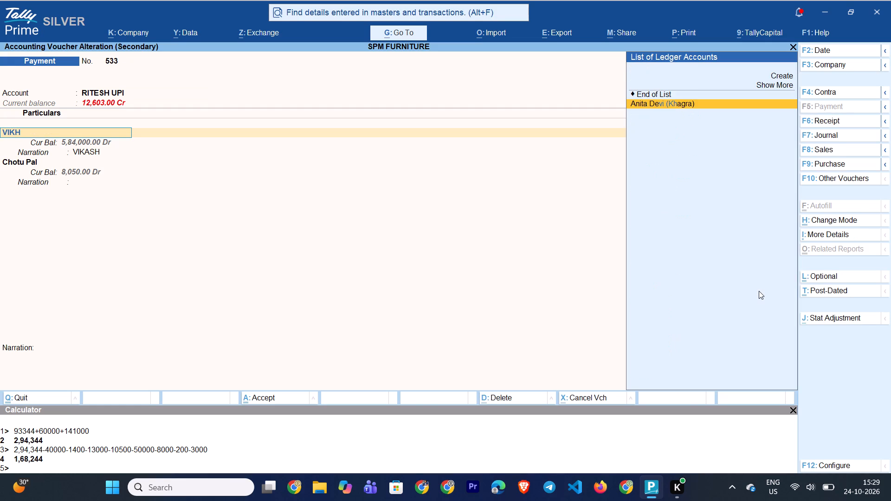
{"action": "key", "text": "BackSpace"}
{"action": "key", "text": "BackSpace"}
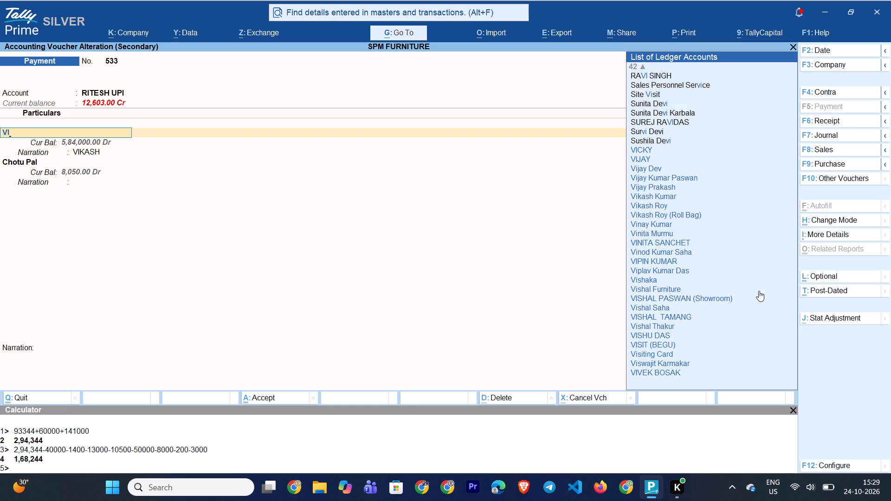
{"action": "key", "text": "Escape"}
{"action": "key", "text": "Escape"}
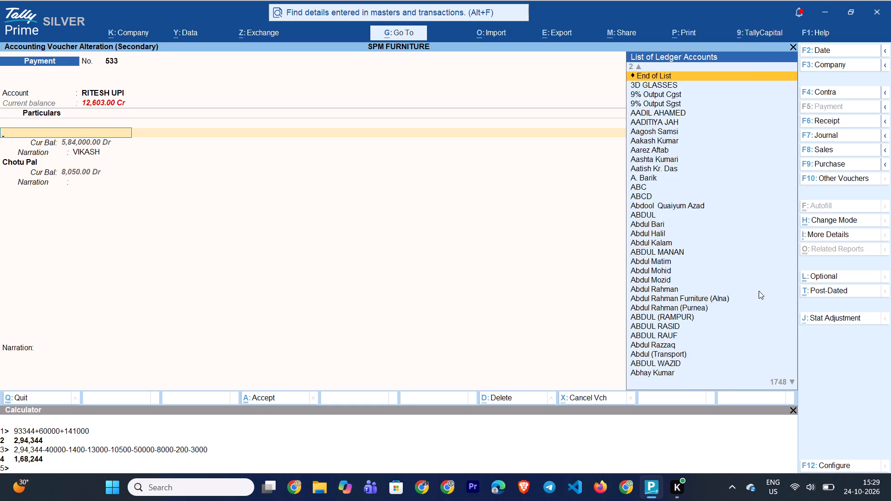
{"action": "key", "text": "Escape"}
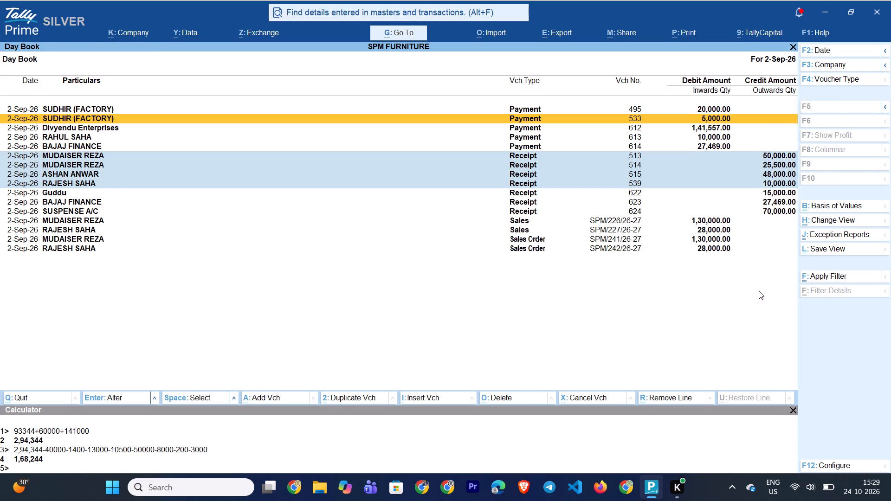
Reopen the 2-Sep SUDHIR (FACTORY) payment voucher 533.
{"action": "key", "text": "Return"}
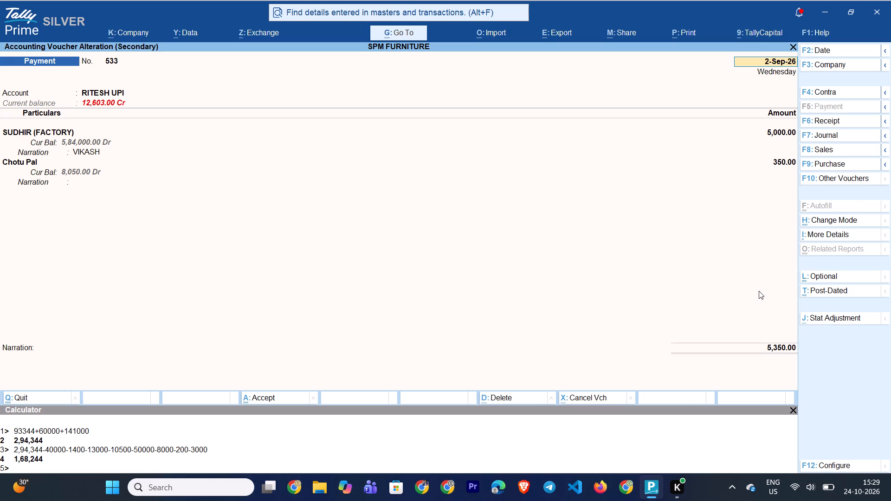
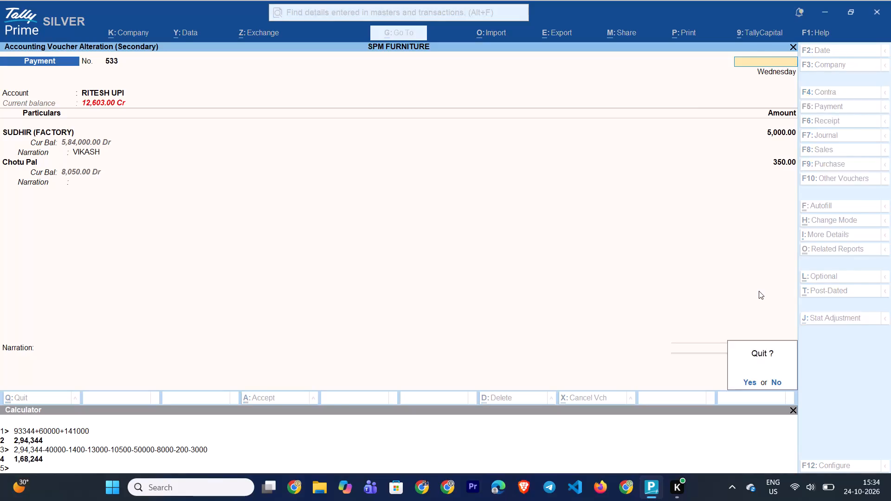
Reopen the 2-Sep payment voucher 495 and check its expense lines down to the second SUDHIR (FACTORY) entry.
{"action": "key", "text": "Up"}
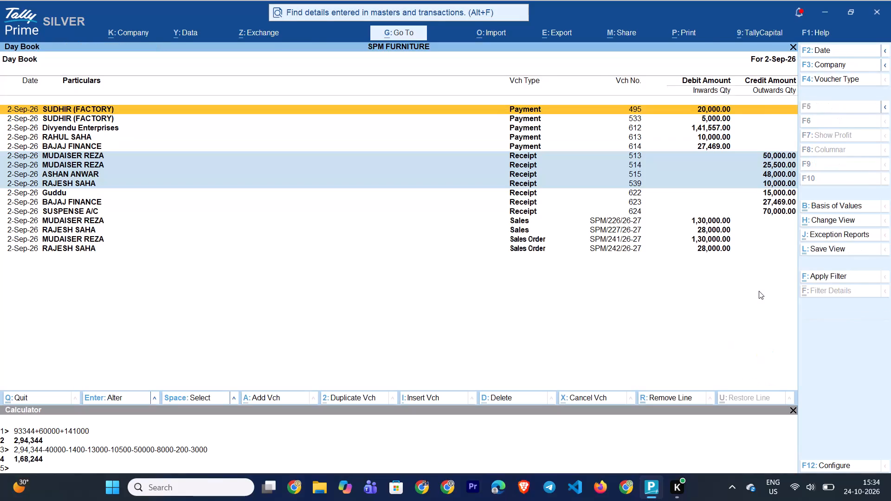
{"action": "key", "text": "Return"}
{"action": "key", "text": "Escape"}
{"action": "key", "text": "Escape"}
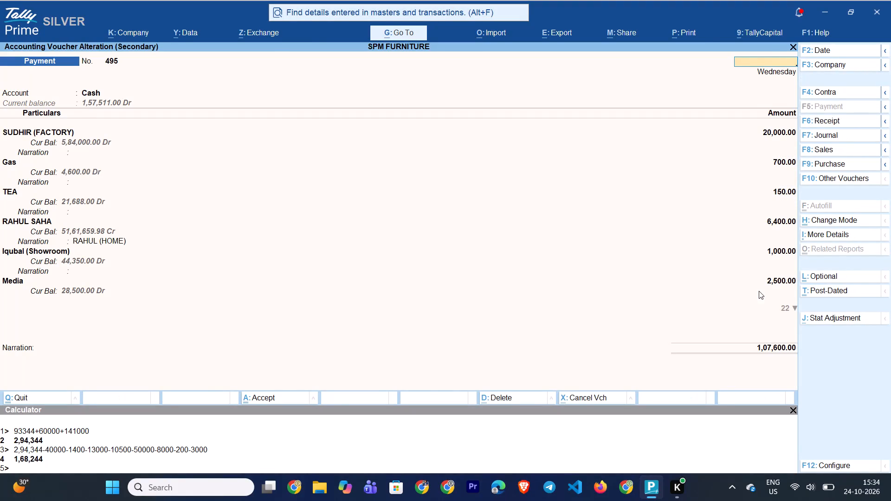
{"action": "key", "text": "Escape"}
{"action": "key", "text": "Down"}
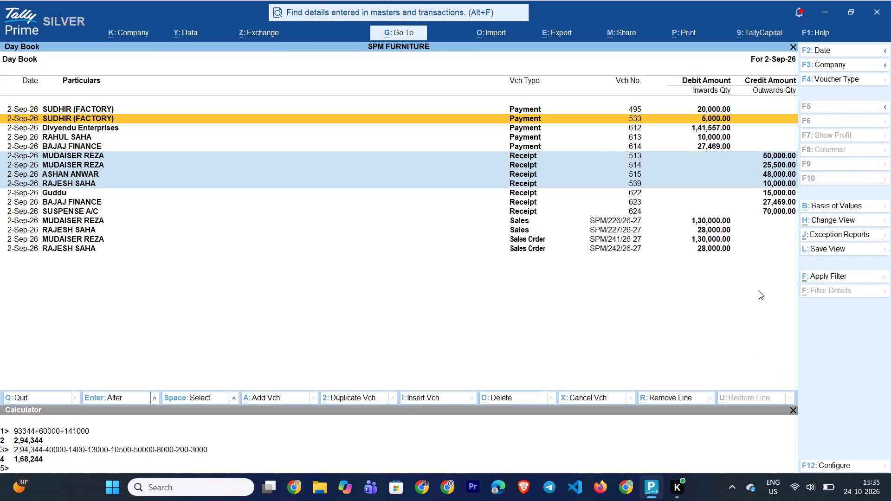
{"action": "key", "text": "Up"}
{"action": "key", "text": "Return"}
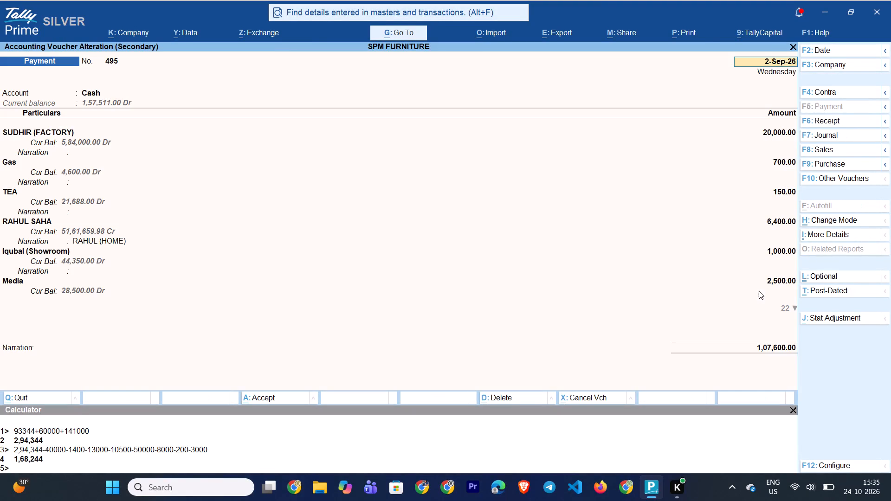
{"action": "key", "text": "Down"}
{"action": "key", "text": "Down"}
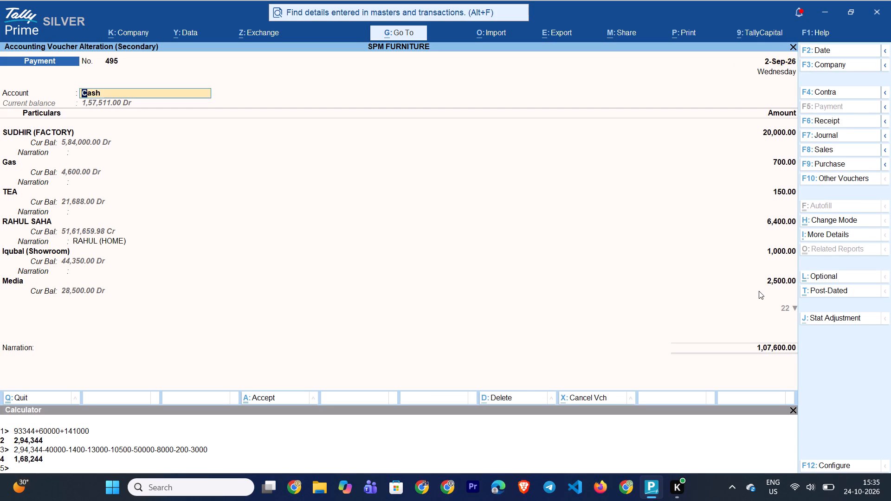
{"action": "key", "text": "Return"}
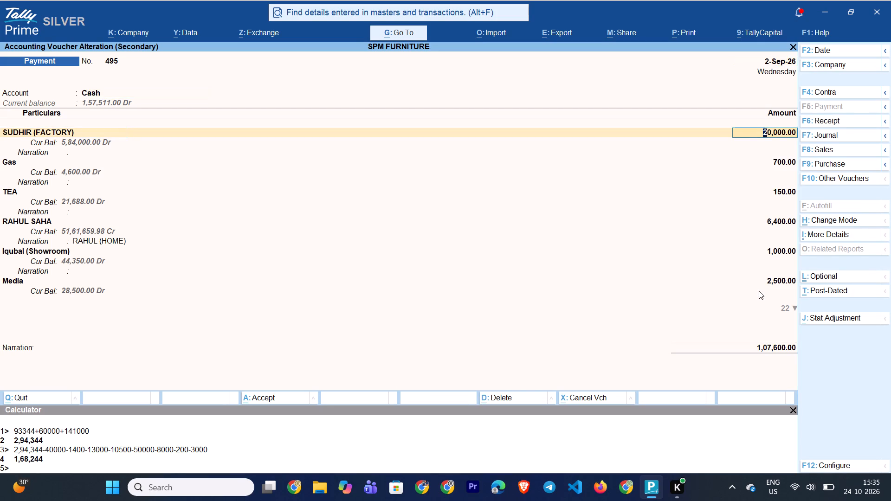
{"action": "key", "text": "Down"}
{"action": "key", "text": "Down"}
{"action": "key", "text": "Down"}
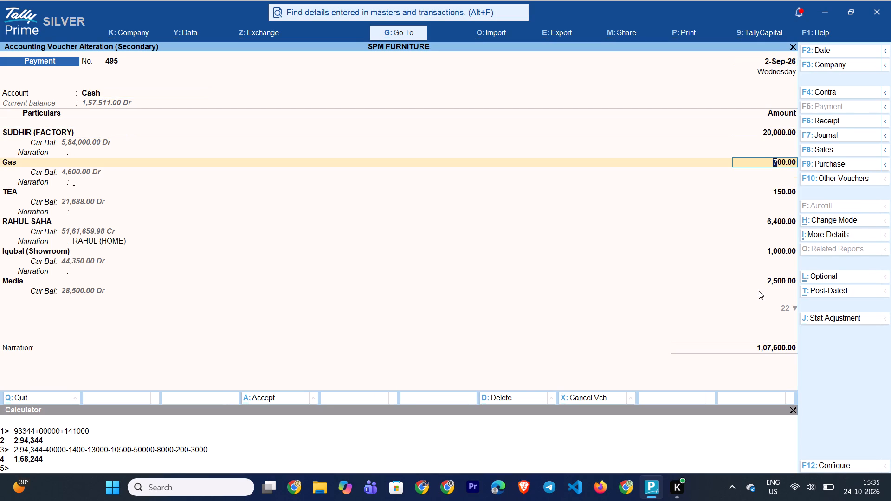
{"action": "key", "text": "Down"}
{"action": "key", "text": "Down"}
{"action": "key", "text": "Down"}
{"action": "key", "text": "Down"}
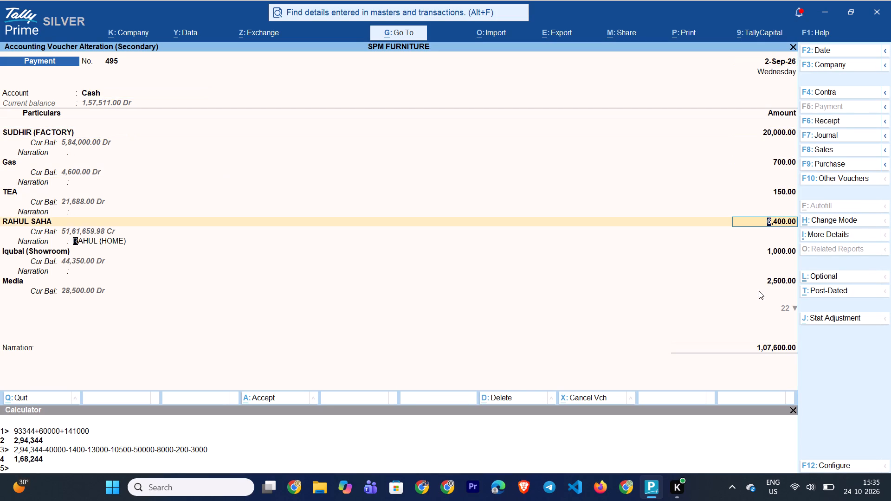
{"action": "key", "text": "Down"}
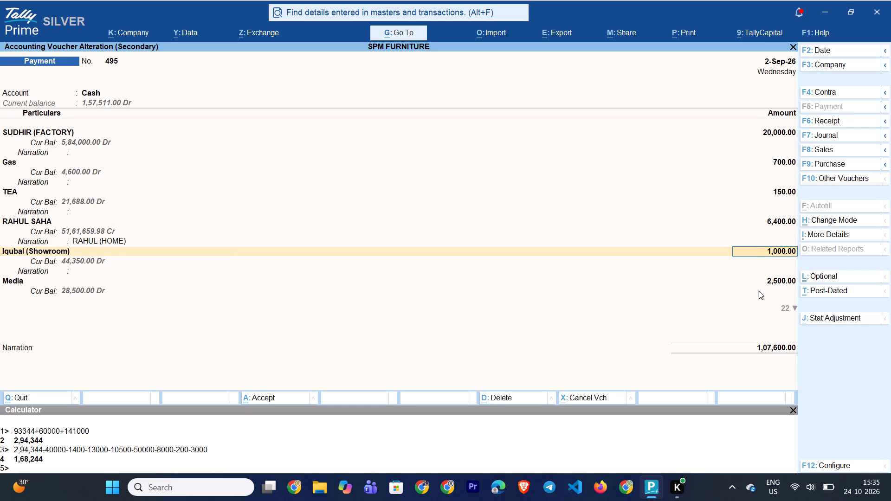
{"action": "key", "text": "Down"}
{"action": "key", "text": "Down"}
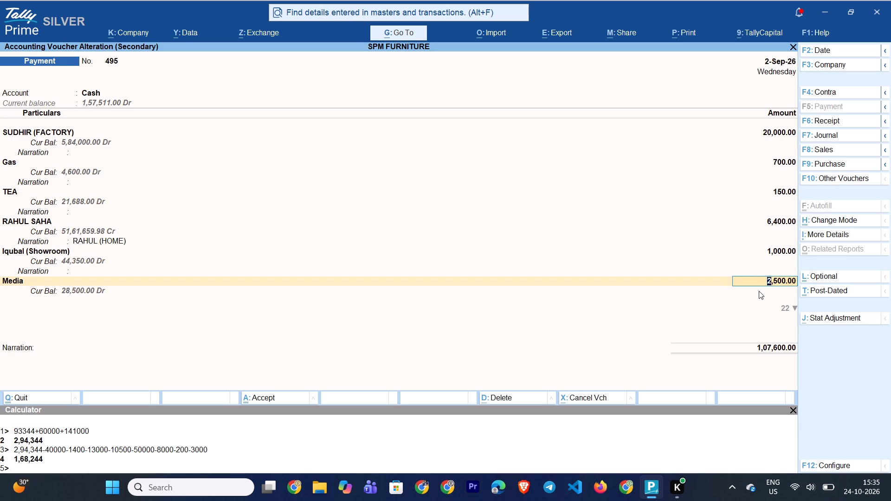
{"action": "key", "text": "Down"}
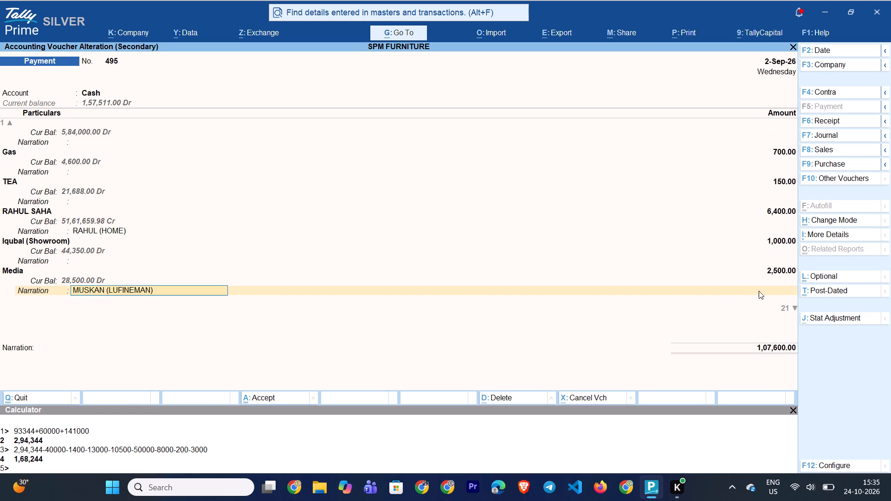
{"action": "key", "text": "Down"}
{"action": "key", "text": "Down"}
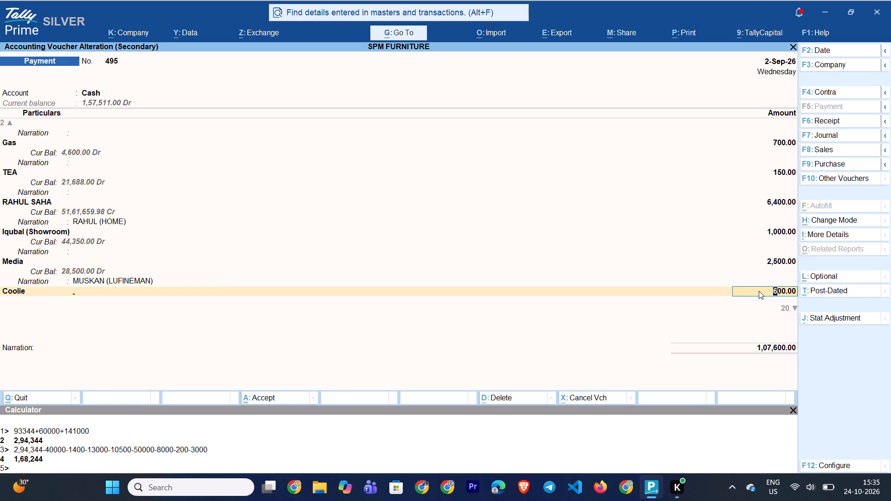
{"action": "key", "text": "Down"}
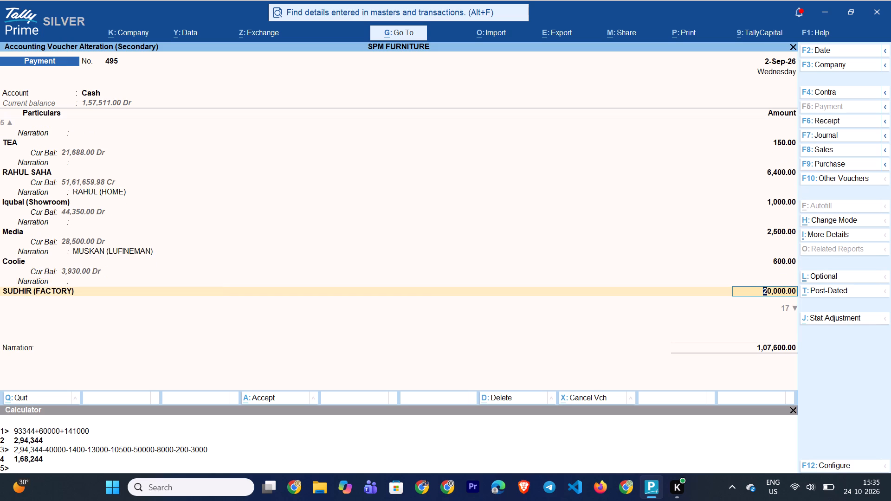
Change the paying account of payment voucher 495 to BANK OF BARODA.
{"action": "key", "text": "Up"}
{"action": "key", "text": "Up"}
{"action": "key", "text": "Up"}
{"action": "key", "text": "Up"}
{"action": "key", "text": "Up"}
{"action": "key", "text": "Up"}
{"action": "key", "text": "Up"}
{"action": "key", "text": "Up"}
{"action": "key", "text": "Up"}
{"action": "key", "text": "Up"}
{"action": "key", "text": "Up"}
{"action": "key", "text": "Up"}
{"action": "key", "text": "Up"}
{"action": "key", "text": "Up"}
{"action": "key", "text": "Up"}
{"action": "key", "text": "Up"}
{"action": "key", "text": "Up"}
{"action": "key", "text": "Up"}
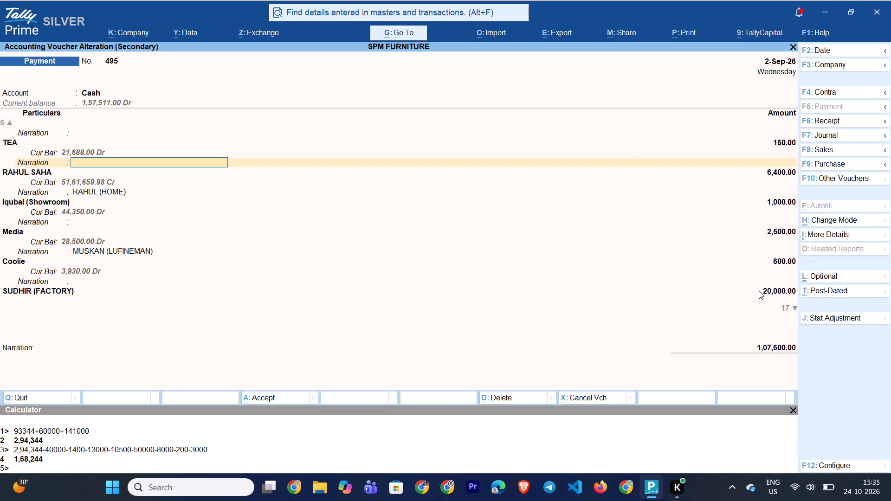
{"action": "key", "text": "Return"}
{"action": "key", "text": "Return"}
{"action": "key", "text": "Return"}
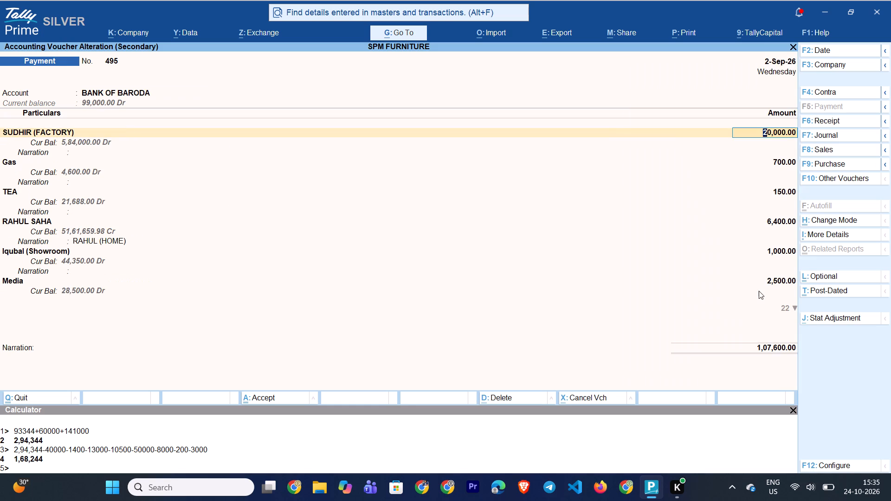
Search the ledger list for RAKHI and REKH on voucher 495's second SUDHIR (FACTORY) line, narrated RAHUL (RAKHI).
{"action": "key", "text": "Down"}
{"action": "key", "text": "Down"}
{"action": "key", "text": "Down"}
{"action": "key", "text": "Down"}
{"action": "key", "text": "Down"}
{"action": "key", "text": "Down"}
{"action": "key", "text": "Down"}
{"action": "key", "text": "Down"}
{"action": "key", "text": "Down"}
{"action": "key", "text": "Down"}
{"action": "key", "text": "Down"}
{"action": "key", "text": "Down"}
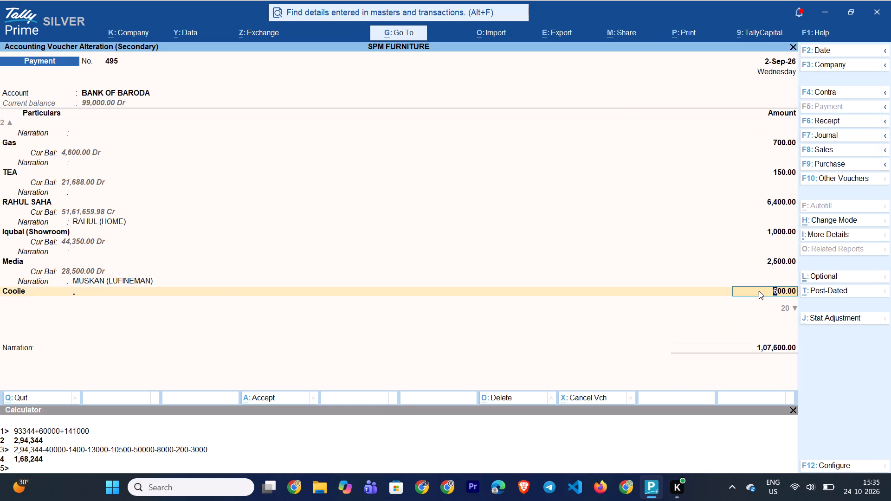
{"action": "key", "text": "Down"}
{"action": "key", "text": "Down"}
{"action": "key", "text": "Up"}
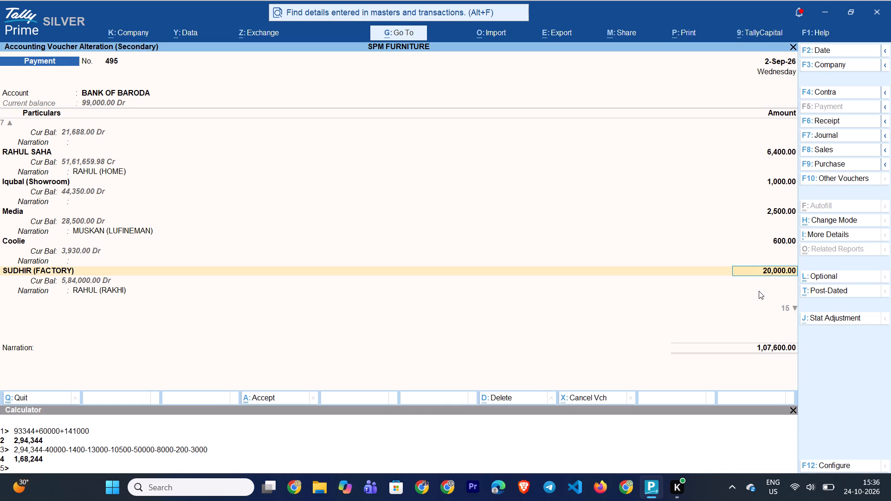
{"action": "key", "text": "BackSpace"}
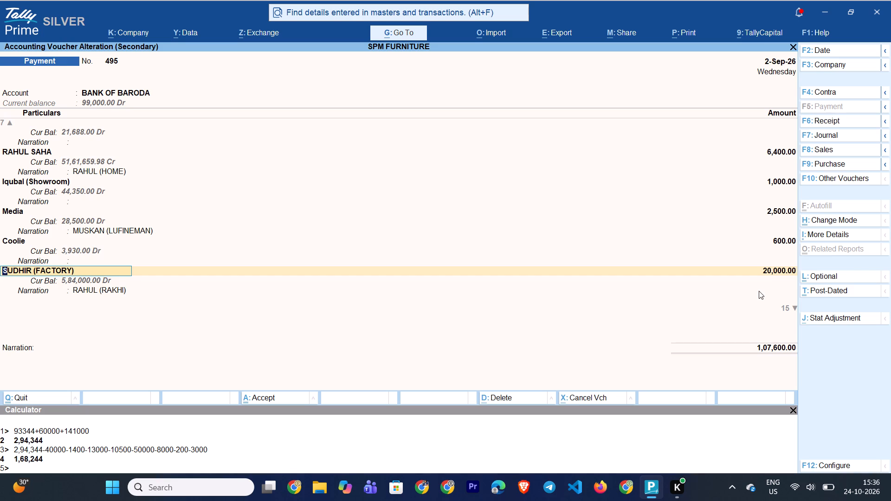
{"action": "type", "text": "RAKHI"}
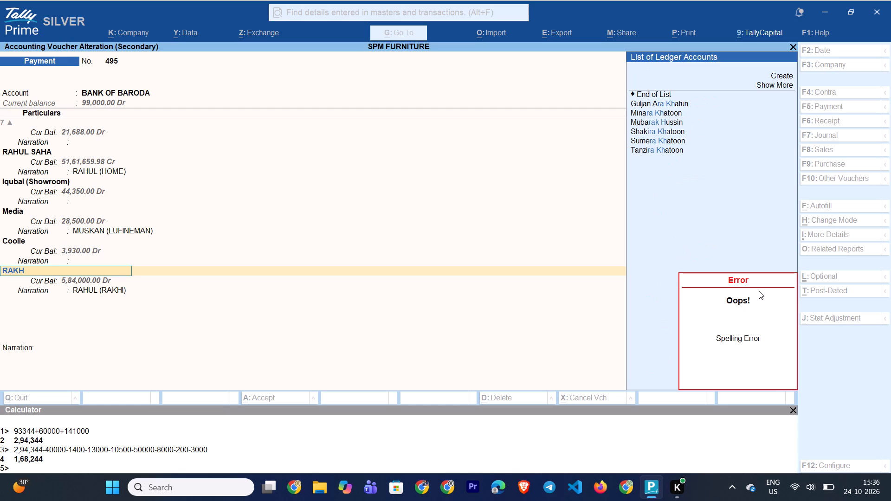
{"action": "key", "text": "BackSpace"}
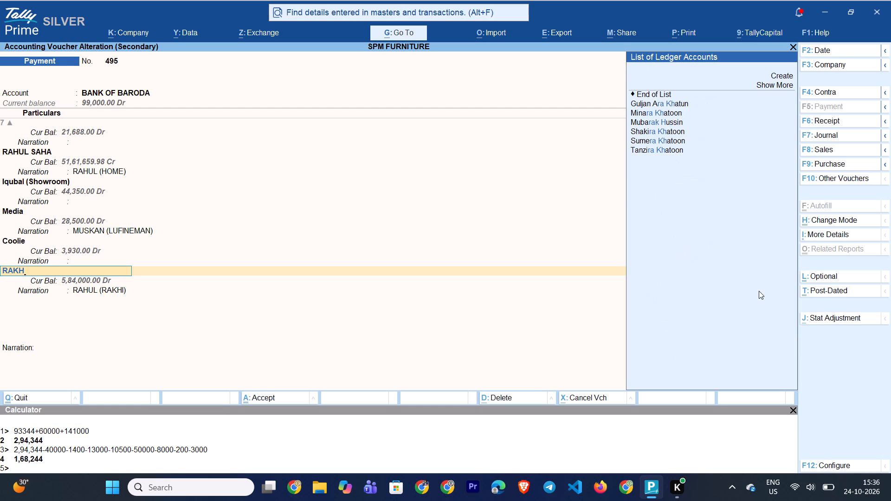
{"action": "key", "text": "BackSpace"}
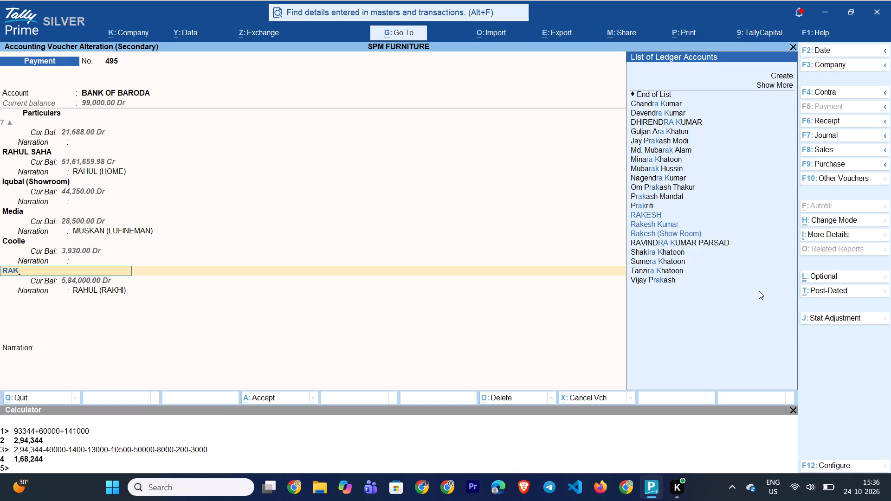
{"action": "key", "text": "BackSpace"}
{"action": "key", "text": "BackSpace"}
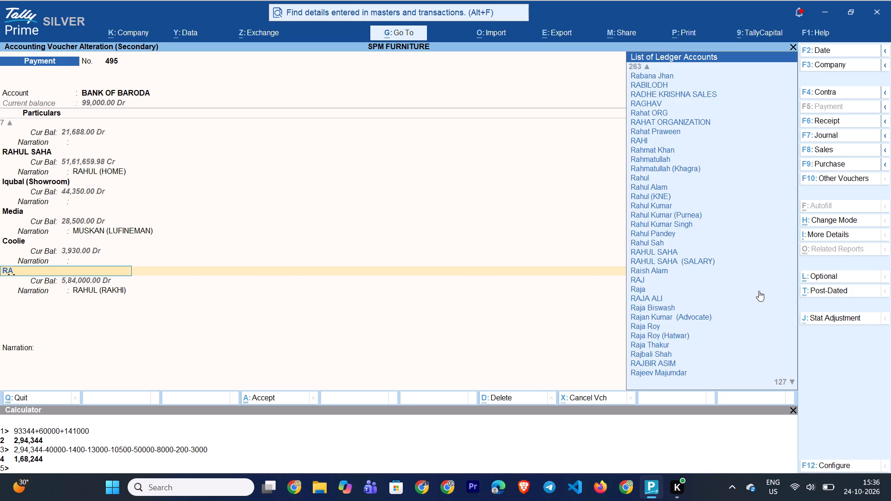
{"action": "type", "text": "EKH"}
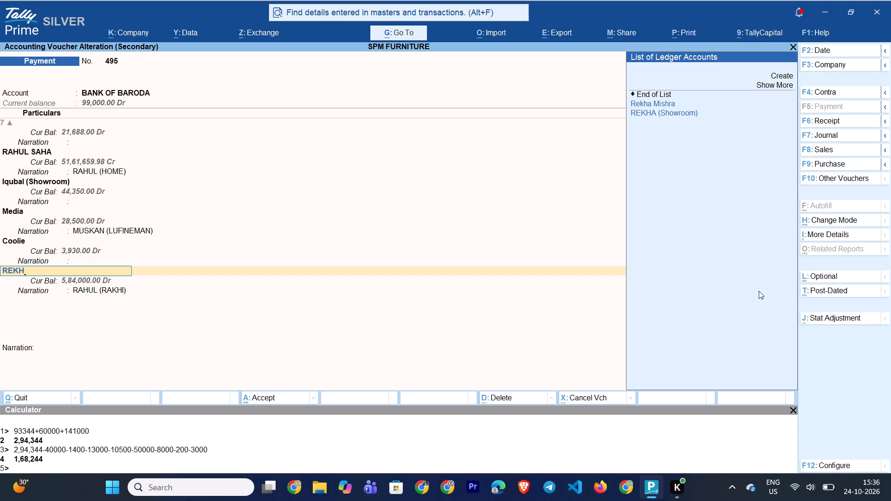
{"action": "key", "text": "BackSpace"}
{"action": "key", "text": "BackSpace"}
{"action": "key", "text": "BackSpace"}
{"action": "key", "text": "BackSpace"}
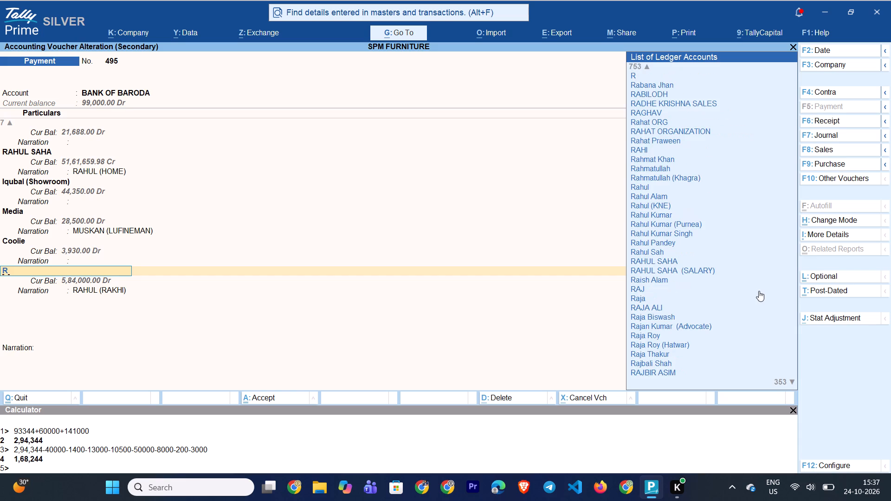
Assign the 20,000 line narrated RAHUL (RAKHI) to the same Rahul ledger that the 6,400 RAHUL (HOME) line uses.
{"action": "type", "text": "RAHUL"}
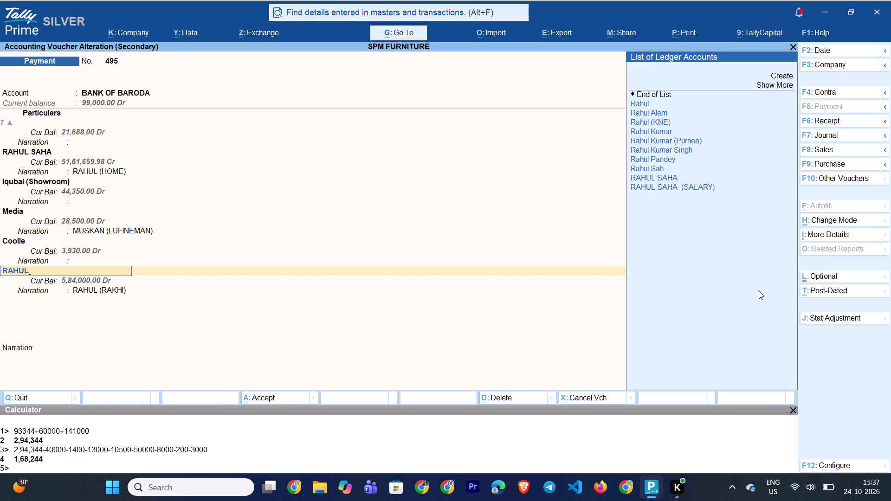
{"action": "key", "text": "Down"}
{"action": "key", "text": "Down"}
{"action": "key", "text": "Down"}
{"action": "key", "text": "Down"}
{"action": "key", "text": "Down"}
{"action": "key", "text": "Down"}
{"action": "key", "text": "Down"}
{"action": "key", "text": "Down"}
{"action": "key", "text": "Down"}
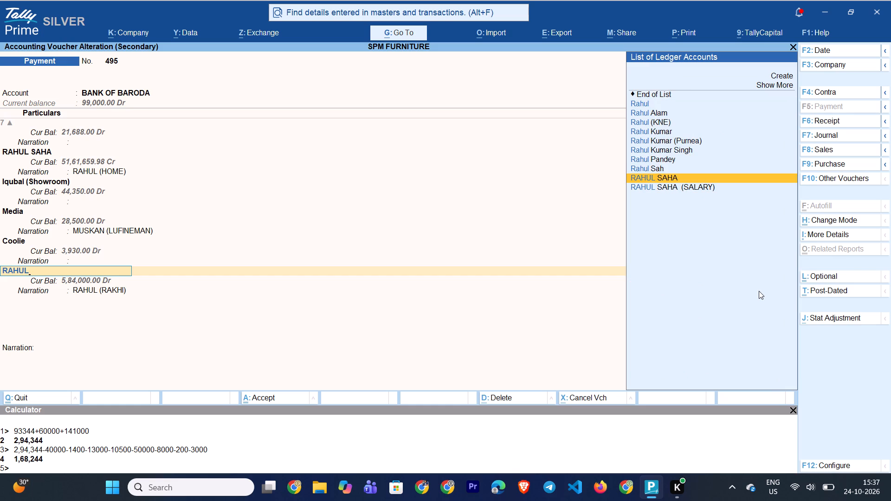
{"action": "key", "text": "Return"}
{"action": "key", "text": "Return"}
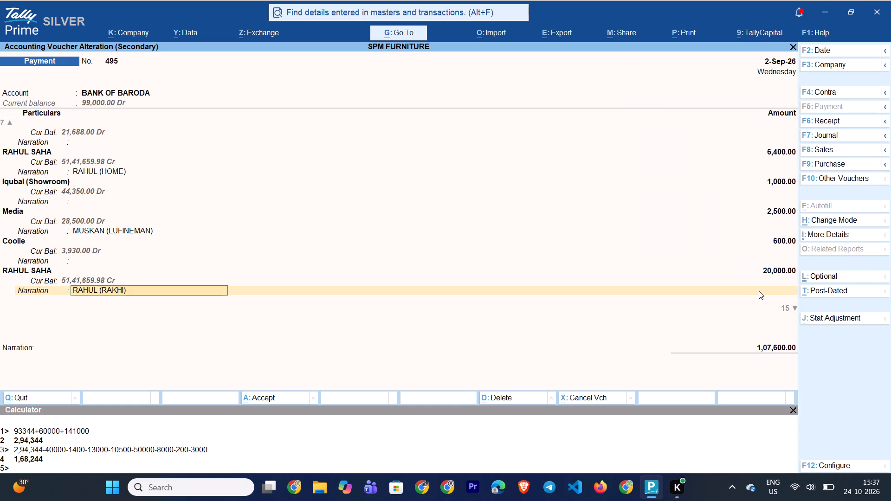
Shorten the narration of the reassigned 20,000 line to (RAKHI).
{"action": "key", "text": "Right"}
{"action": "key", "text": "Right"}
{"action": "key", "text": "Right"}
{"action": "key", "text": "Right"}
{"action": "key", "text": "BackSpace"}
{"action": "key", "text": "BackSpace"}
{"action": "key", "text": "BackSpace"}
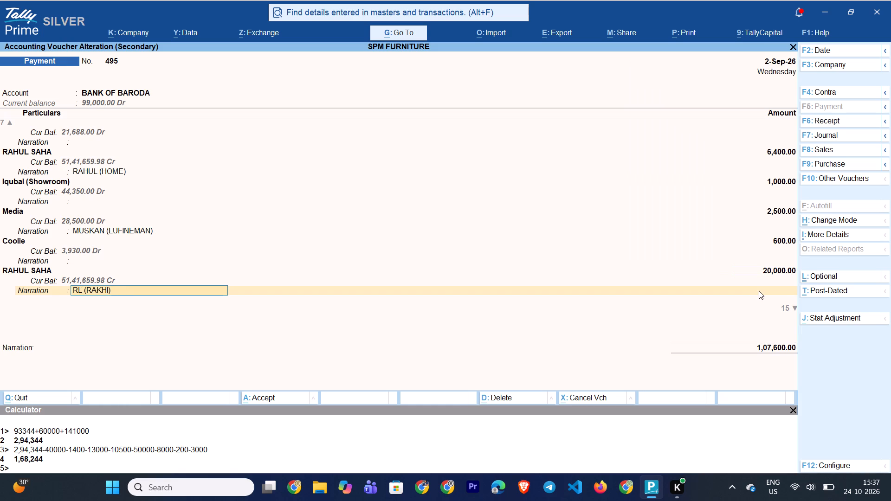
{"action": "key", "text": "Right"}
{"action": "key", "text": "BackSpace"}
{"action": "key", "text": "BackSpace"}
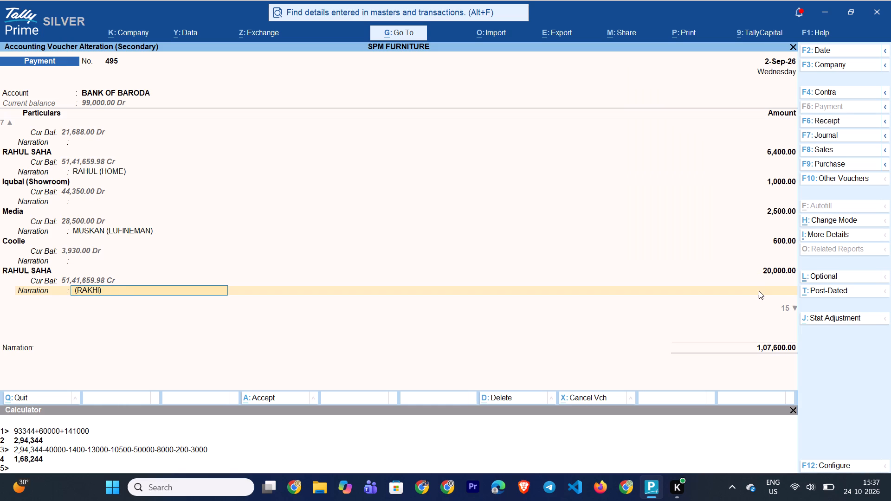
{"action": "key", "text": "BackSpace"}
{"action": "key", "text": "Return"}
{"action": "key", "text": "Return"}
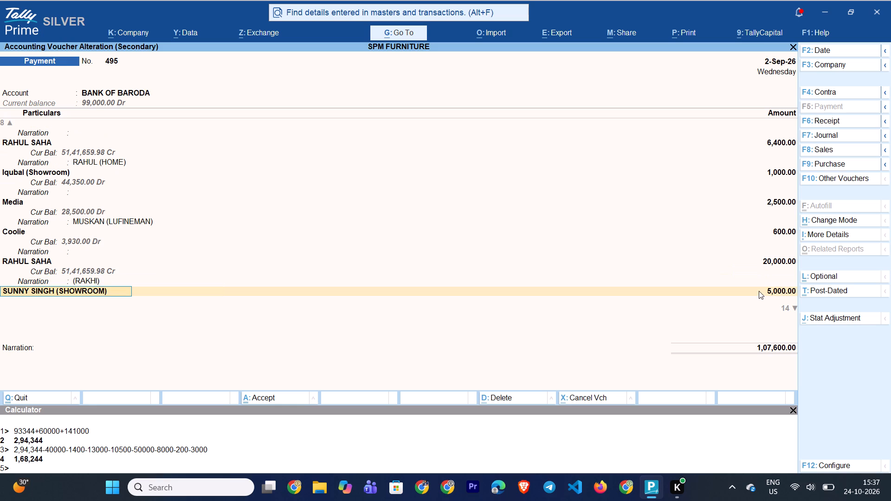
Reassign the 20,000 PLY line of payment voucher 495 to the ANKIT (Ply) ledger, with its bill-wise reference On Account.
{"action": "key", "text": "Down"}
{"action": "key", "text": "Down"}
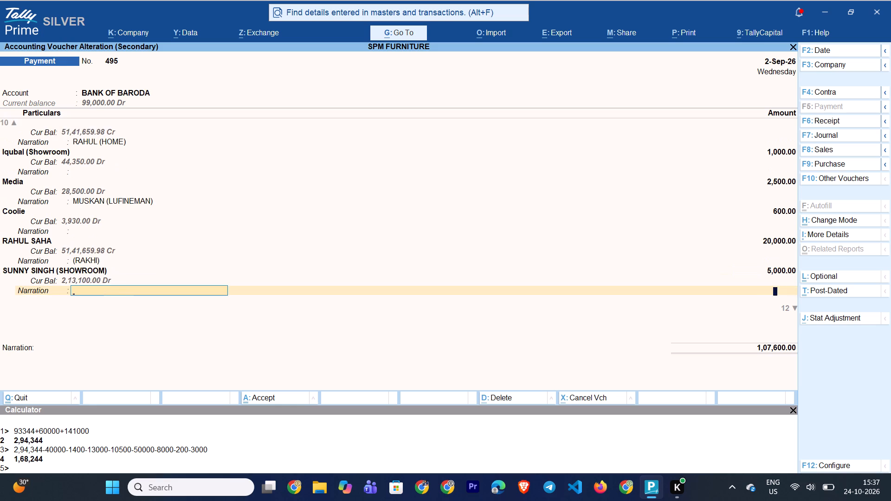
{"action": "key", "text": "Down"}
{"action": "key", "text": "Down"}
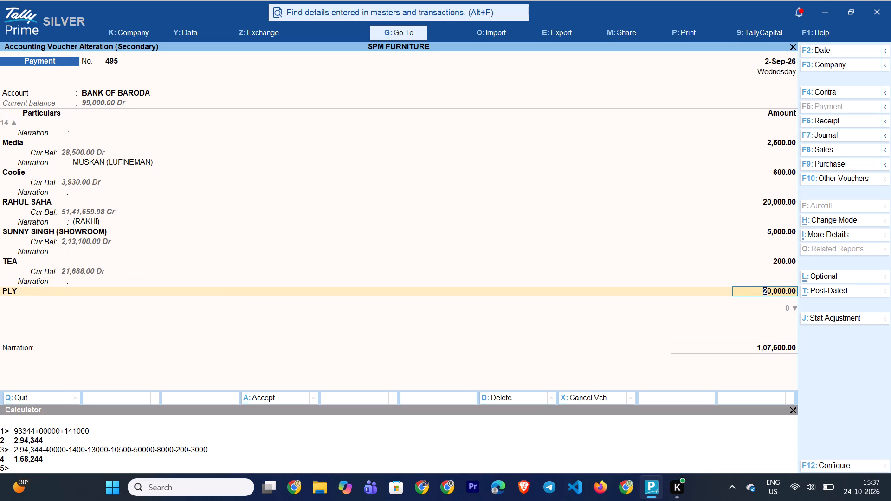
{"action": "type", "text": "AN"}
{"action": "key", "text": "BackSpace"}
{"action": "key", "text": "BackSpace"}
{"action": "key", "text": "BackSpace"}
{"action": "key", "text": "a"}
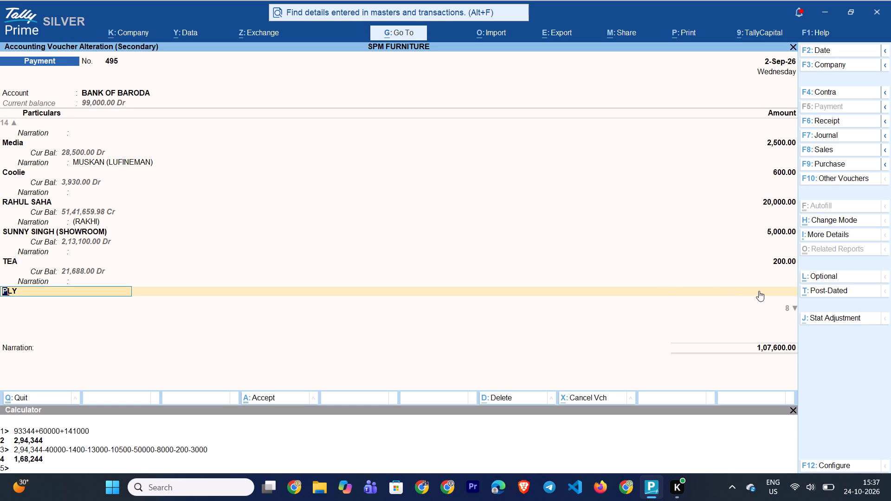
{"action": "type", "text": "NKIT"}
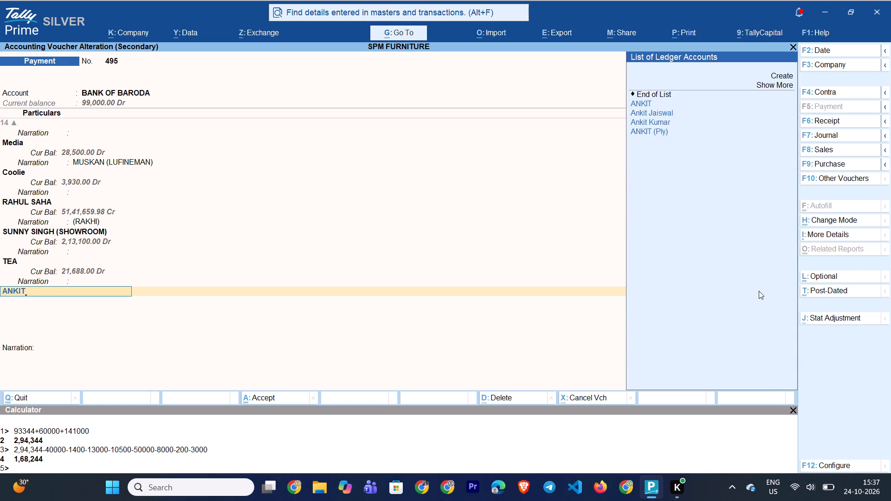
{"action": "key", "text": "Down"}
{"action": "key", "text": "Down"}
{"action": "key", "text": "Down"}
{"action": "key", "text": "Down"}
{"action": "key", "text": "Return"}
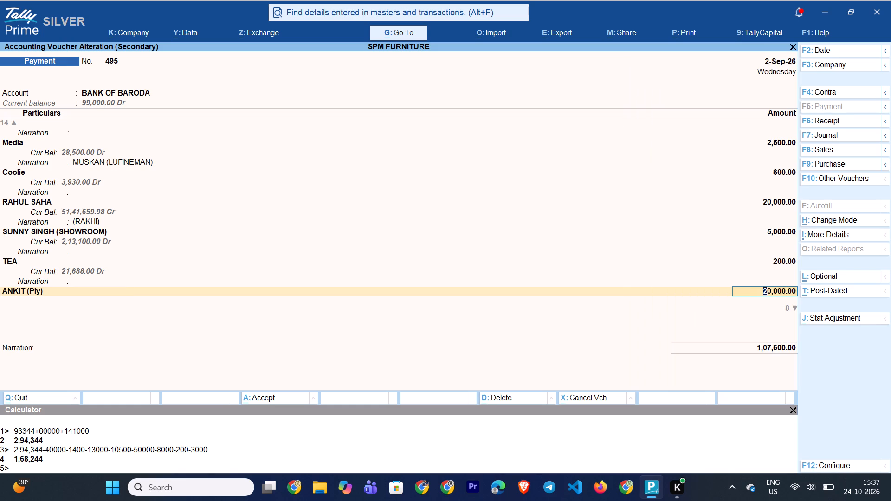
{"action": "key", "text": "Return"}
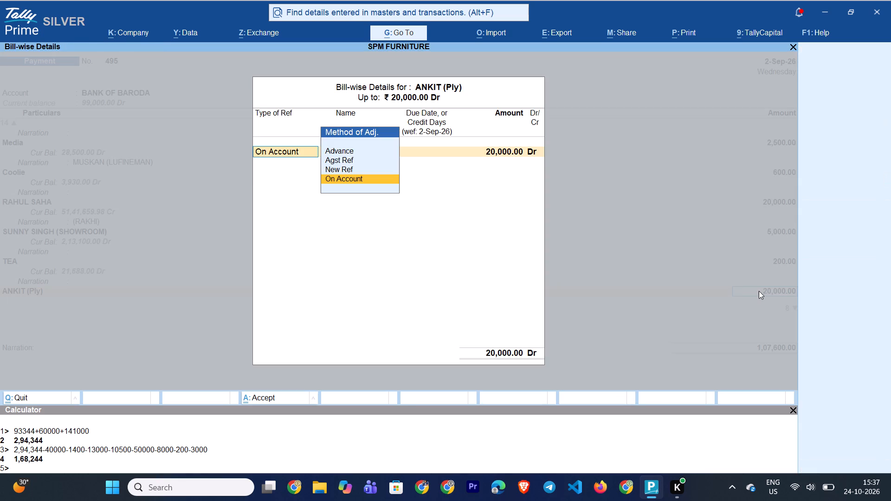
{"action": "key", "text": "Return"}
{"action": "key", "text": "Return"}
{"action": "key", "text": "Return"}
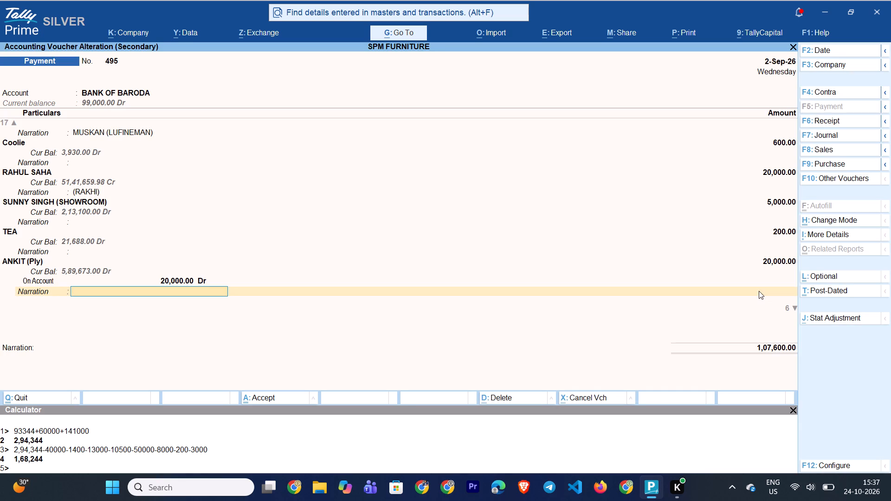
{"action": "key", "text": "Return"}
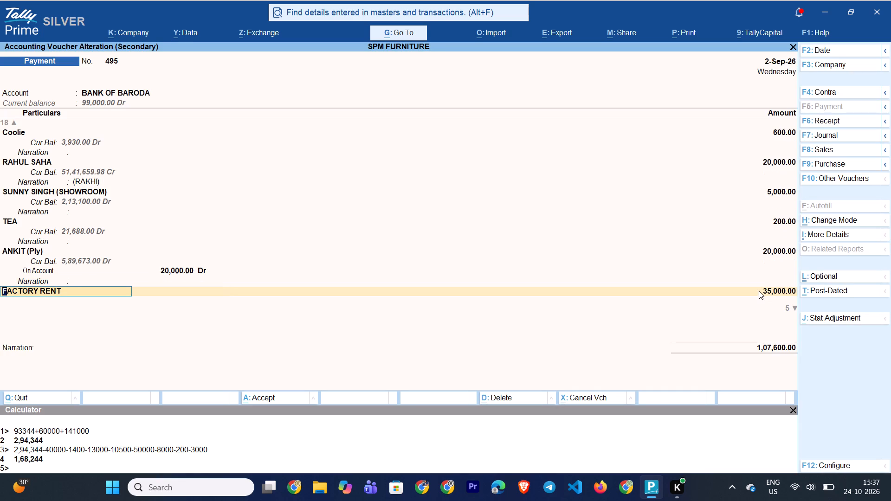
Remove the DIFFERENCE line below FACTORY RENT from payment voucher 495 and save the voucher.
{"action": "key", "text": "Return"}
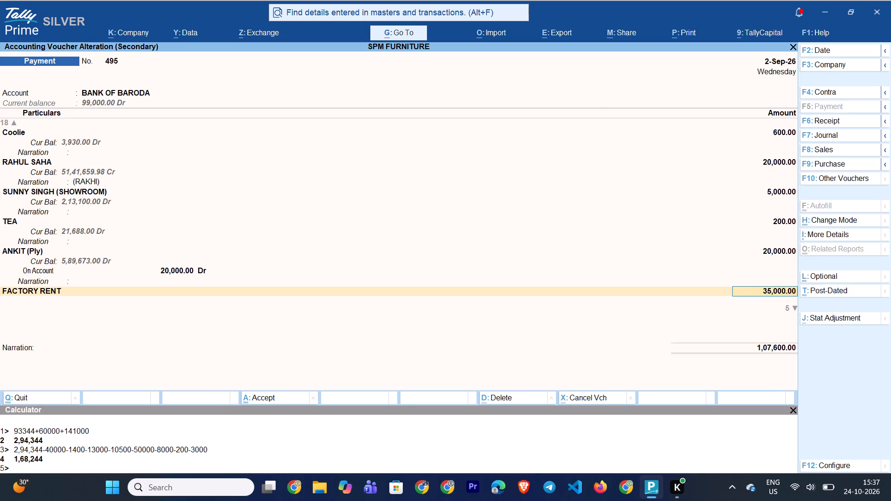
{"action": "key", "text": "Return"}
{"action": "key", "text": "Return"}
{"action": "key", "text": "Return"}
{"action": "key", "text": "Return"}
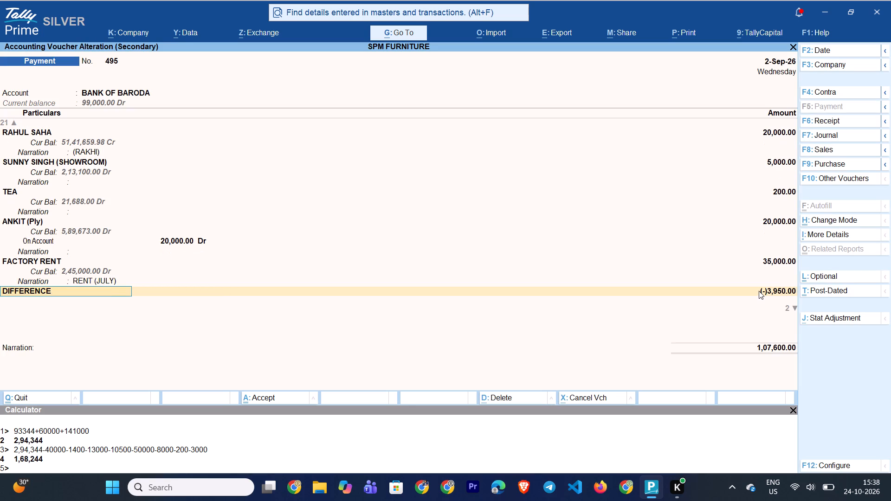
{"action": "type", "text": "END"}
{"action": "key", "text": "Up"}
{"action": "key", "text": "Up"}
{"action": "key", "text": "Up"}
{"action": "key", "text": "Up"}
{"action": "key", "text": "Up"}
{"action": "key", "text": "Up"}
{"action": "key", "text": "Up"}
{"action": "key", "text": "Up"}
{"action": "key", "text": "Up"}
{"action": "key", "text": "Up"}
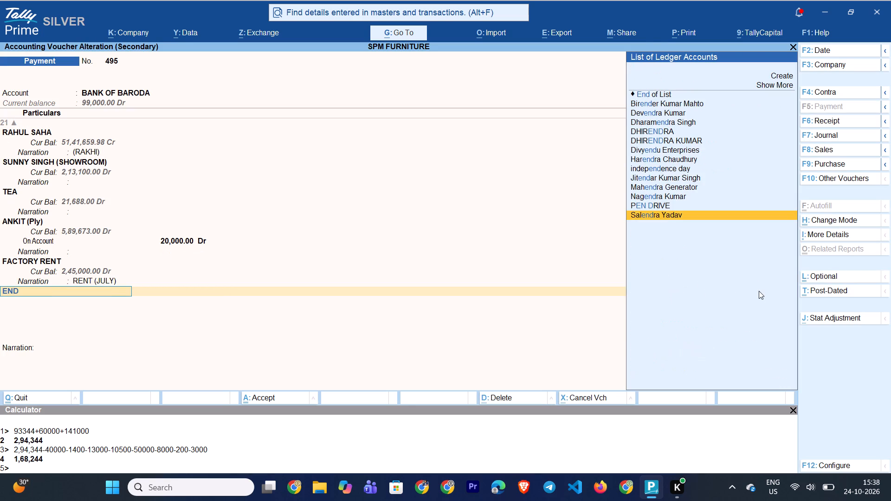
{"action": "key", "text": "Up"}
{"action": "key", "text": "Up"}
{"action": "key", "text": "Up"}
{"action": "key", "text": "Up"}
{"action": "key", "text": "Return"}
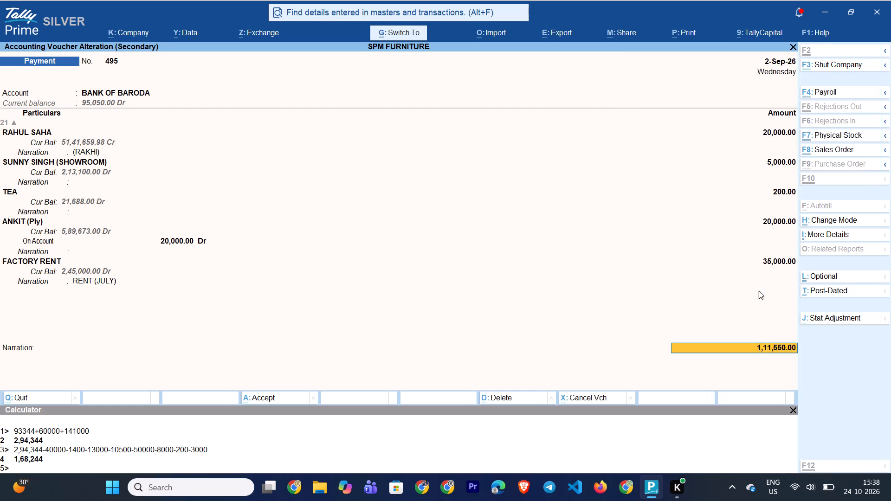
{"action": "key", "text": "ctrl+a"}
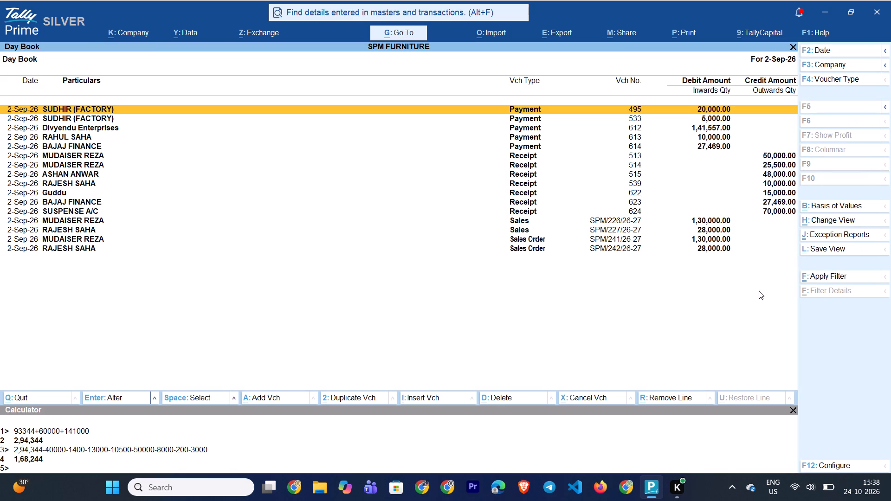
Reopen payment voucher 495 to check its saved entries, and return to the Day Book.
{"action": "key", "text": "Return"}
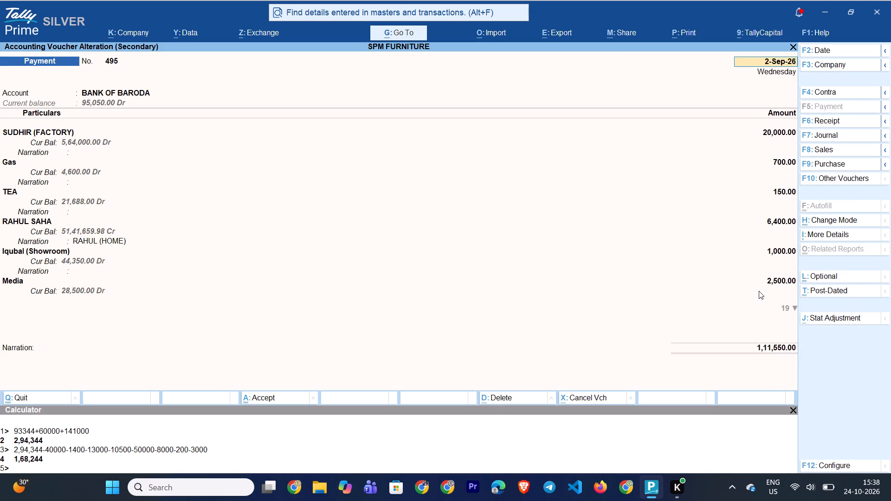
{"action": "key", "text": "Escape"}
{"action": "key", "text": "Escape"}
{"action": "key", "text": "Escape"}
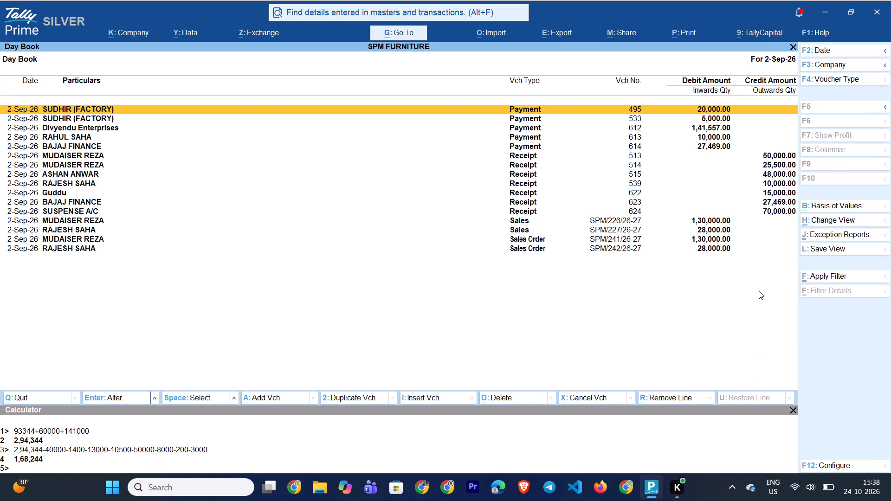
Open SUDHIR (FACTORY) payment voucher 533 from the 2-Sep-26 Day Book for alteration.
{"action": "key", "text": "Up"}
{"action": "key", "text": "Down"}
{"action": "key", "text": "Return"}
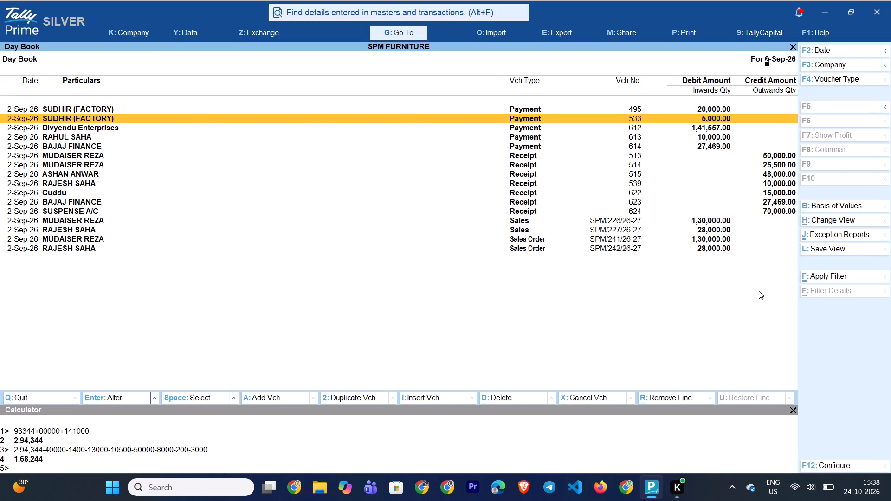
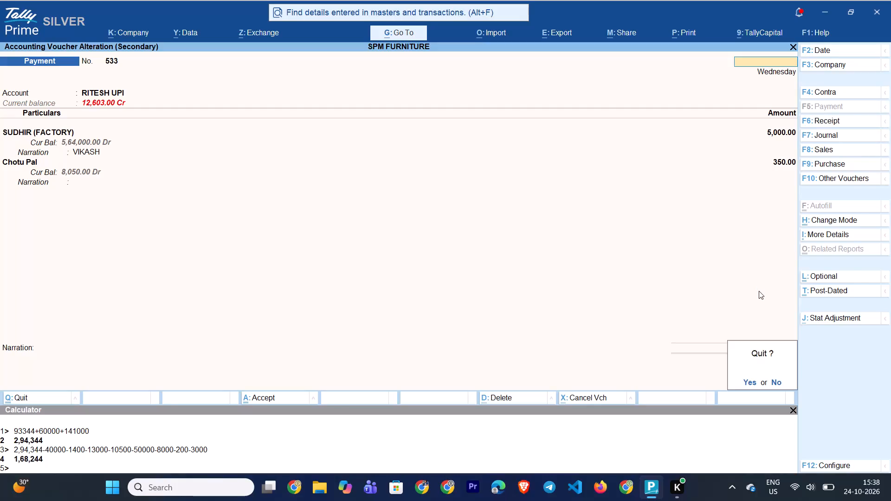
Leave payment voucher 533, look over the neighbouring payments in the 2-Sep-26 Day Book, and reopen voucher 533 for SUDHIR (FACTORY).
{"action": "key", "text": "Escape"}
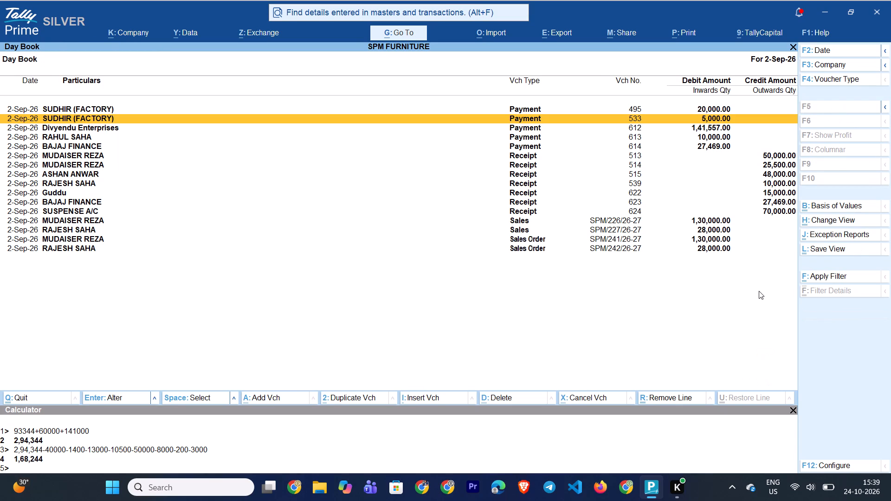
{"action": "key", "text": "Down"}
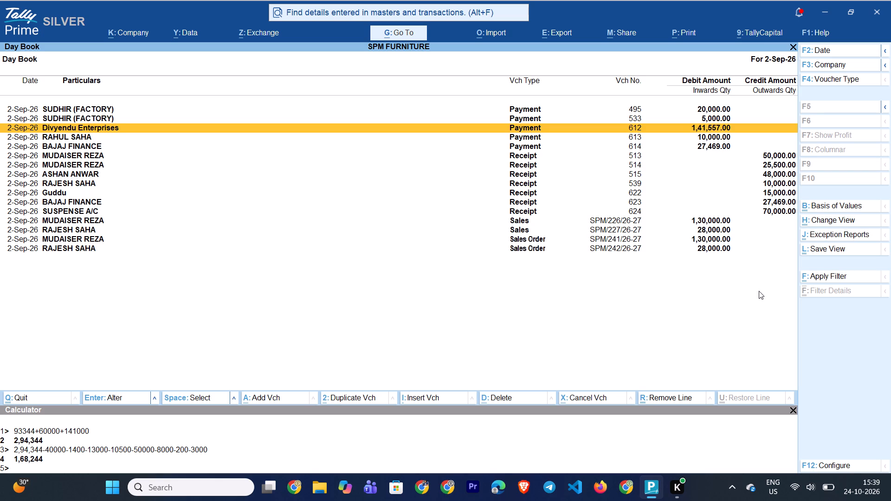
{"action": "key", "text": "Down"}
{"action": "key", "text": "Down"}
{"action": "key", "text": "Up"}
{"action": "key", "text": "Up"}
{"action": "key", "text": "Up"}
{"action": "key", "text": "Up"}
{"action": "key", "text": "Down"}
{"action": "key", "text": "Return"}
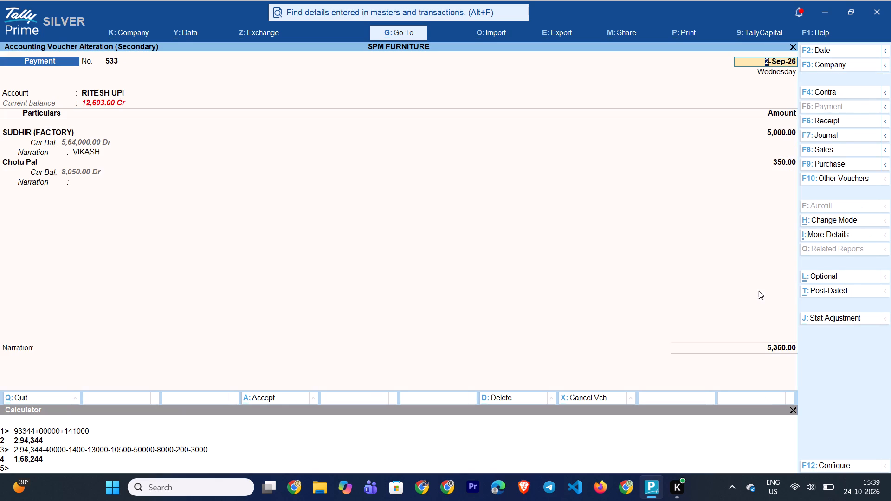
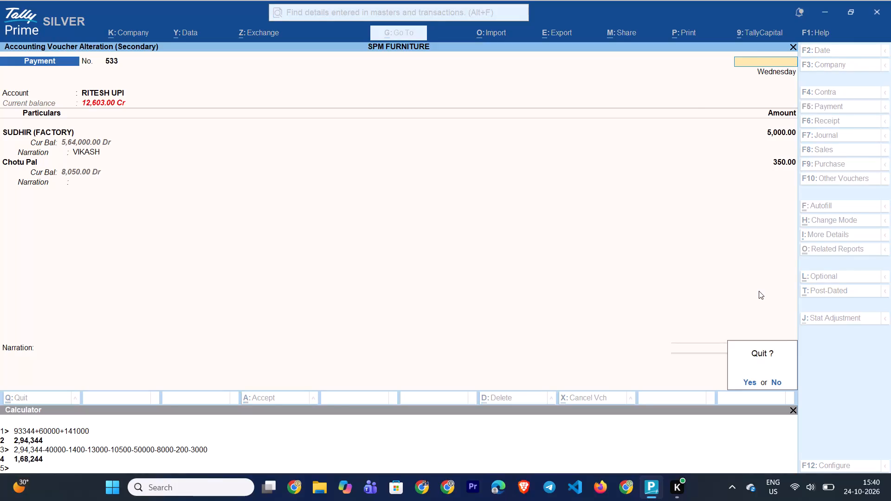
Leave payment voucher 533 and take a brief look at payment voucher 495 in the 2-Sep-26 Day Book.
{"action": "key", "text": "Escape"}
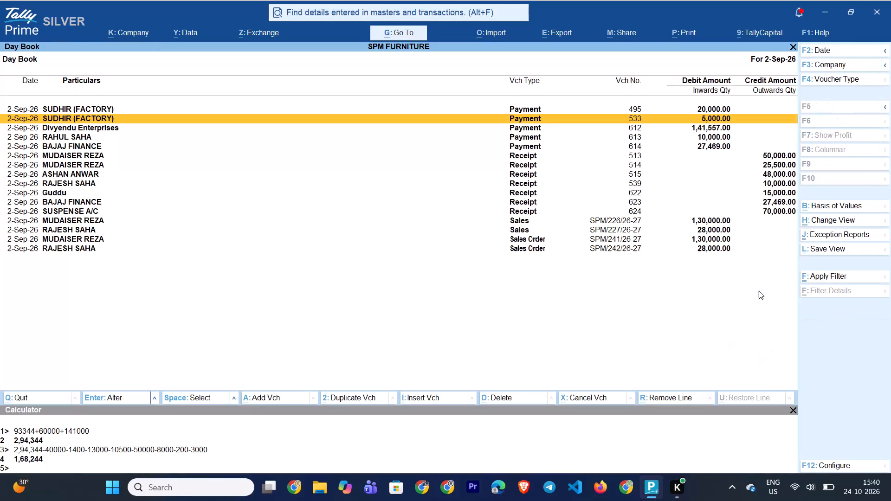
{"action": "key", "text": "Up"}
{"action": "key", "text": "Return"}
{"action": "key", "text": "Escape"}
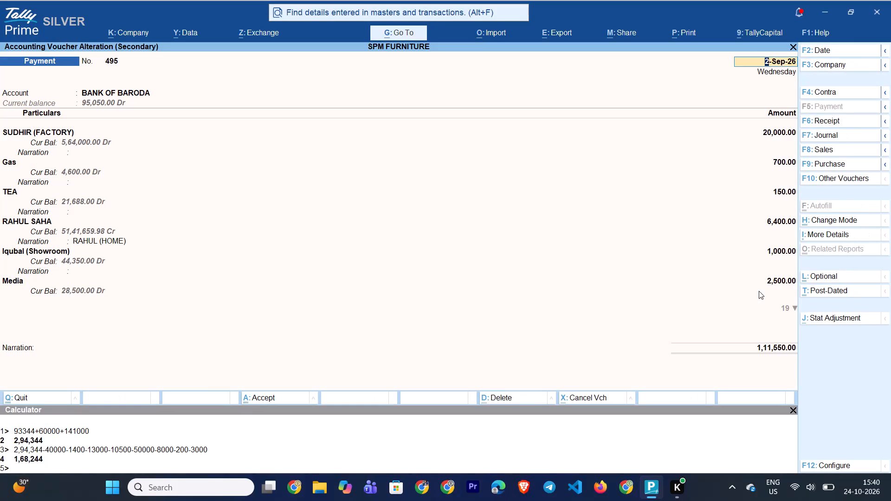
{"action": "key", "text": "Escape"}
{"action": "key", "text": "Escape"}
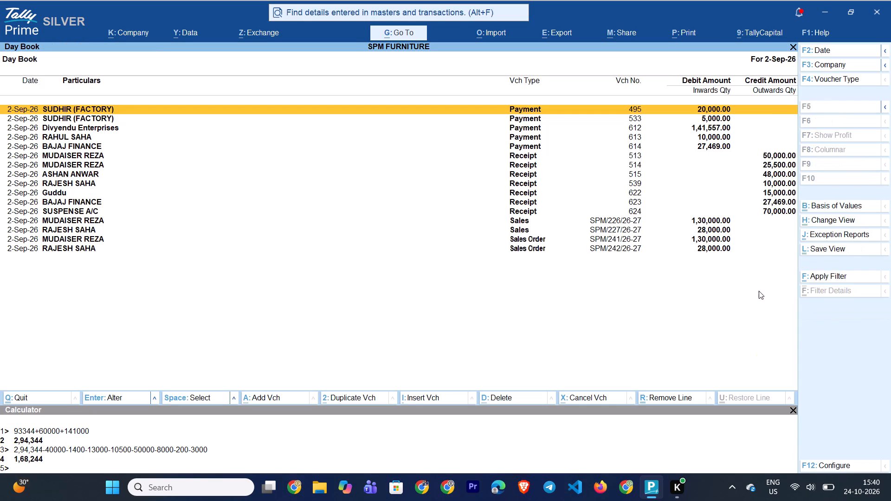
Reopen payment voucher 495 and check its entry lines from SUDHIR (FACTORY) down to Media.
{"action": "key", "text": "Return"}
{"action": "key", "text": "Return"}
{"action": "key", "text": "Return"}
{"action": "key", "text": "Right"}
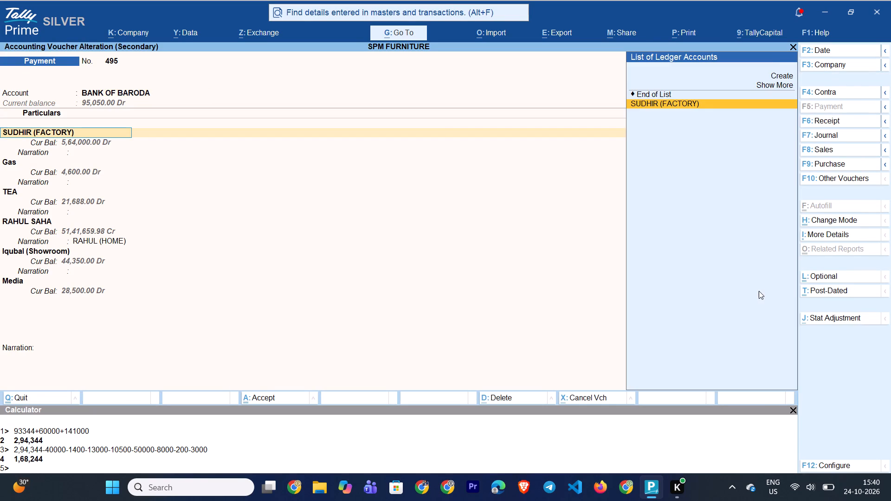
{"action": "key", "text": "Down"}
{"action": "key", "text": "Return"}
{"action": "key", "text": "Down"}
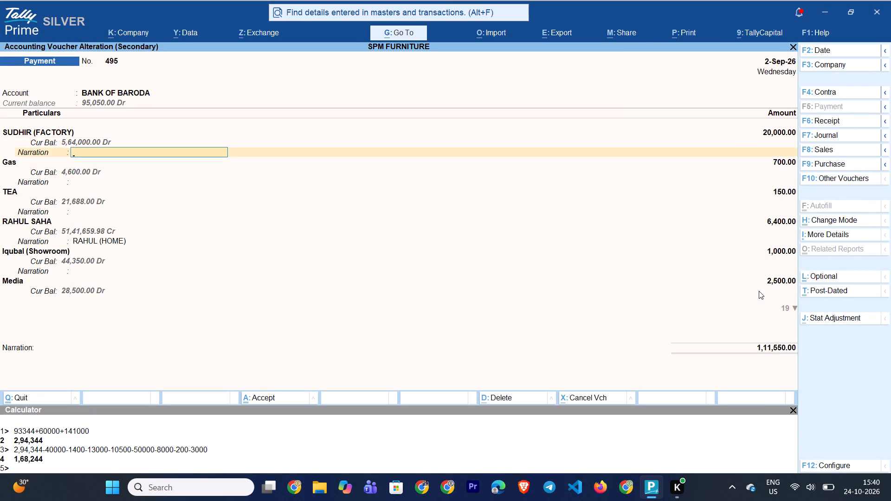
{"action": "key", "text": "Down"}
{"action": "key", "text": "Down"}
{"action": "key", "text": "Down"}
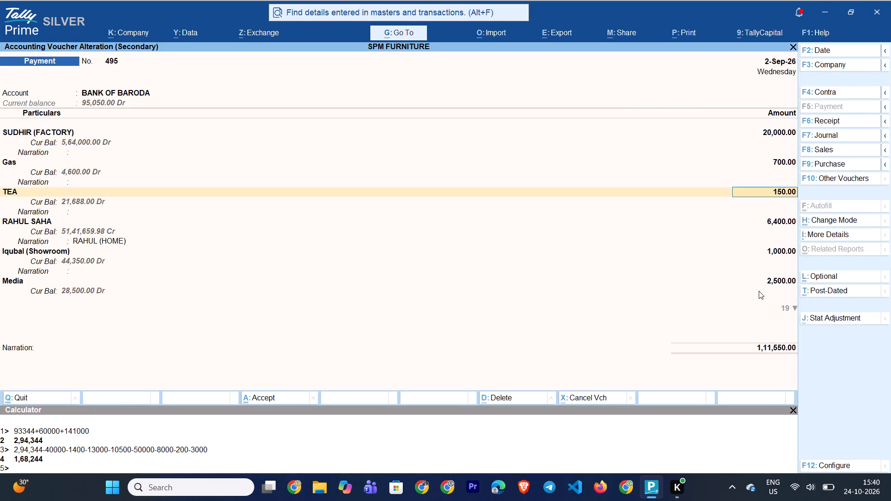
{"action": "key", "text": "Down"}
{"action": "key", "text": "Down"}
{"action": "key", "text": "Down"}
{"action": "key", "text": "Down"}
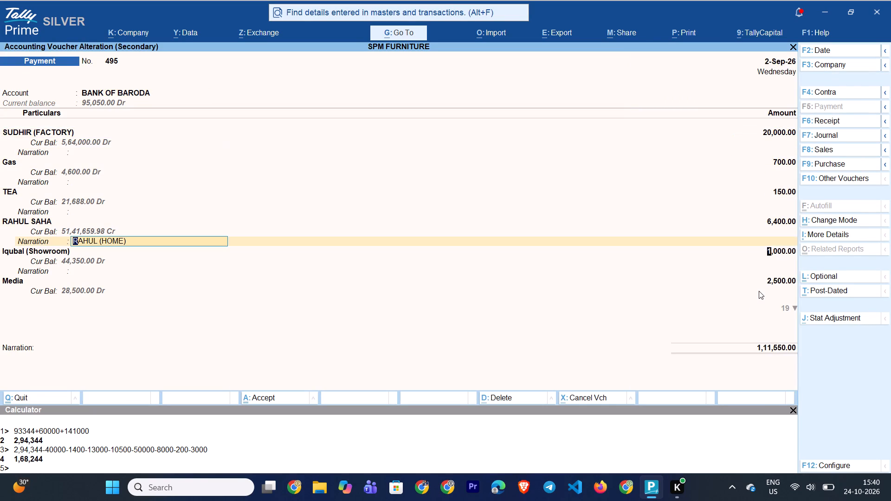
{"action": "key", "text": "Down"}
{"action": "key", "text": "Down"}
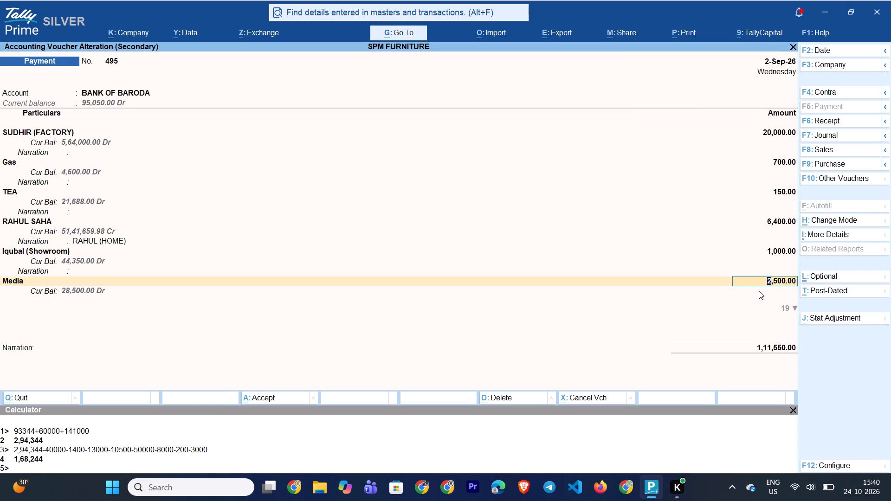
Check the remaining lines of payment voucher 495 from the Media narration down to FACTORY RENT, and accept the voucher.
{"action": "key", "text": "Down"}
{"action": "key", "text": "Down"}
{"action": "key", "text": "Down"}
{"action": "key", "text": "Down"}
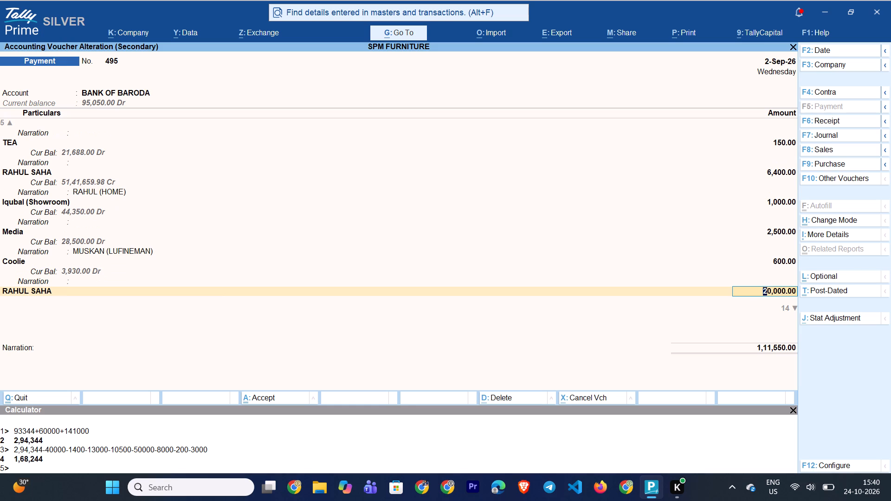
{"action": "key", "text": "Down"}
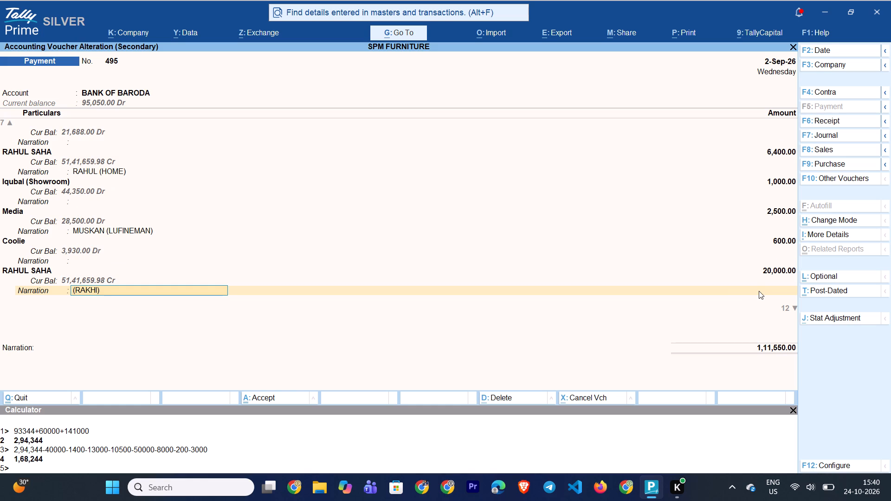
{"action": "key", "text": "Down"}
{"action": "key", "text": "Down"}
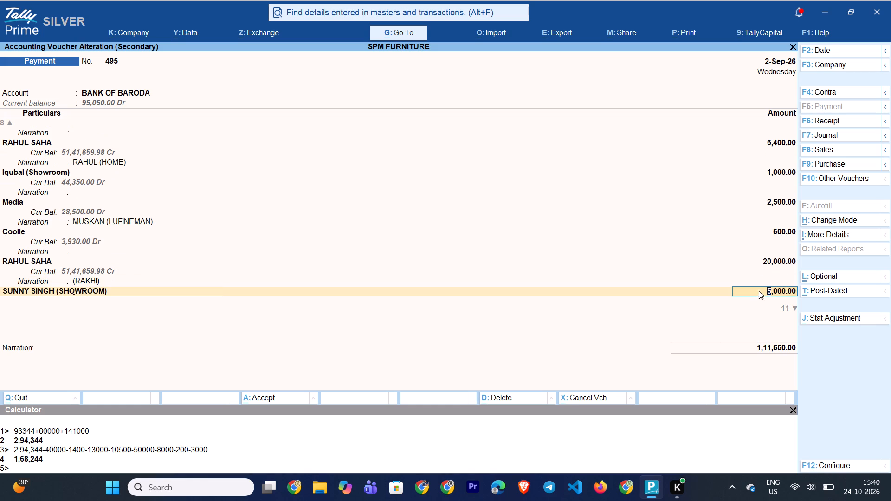
{"action": "key", "text": "Down"}
{"action": "key", "text": "Down"}
{"action": "key", "text": "Down"}
{"action": "key", "text": "Down"}
{"action": "key", "text": "Down"}
{"action": "key", "text": "Down"}
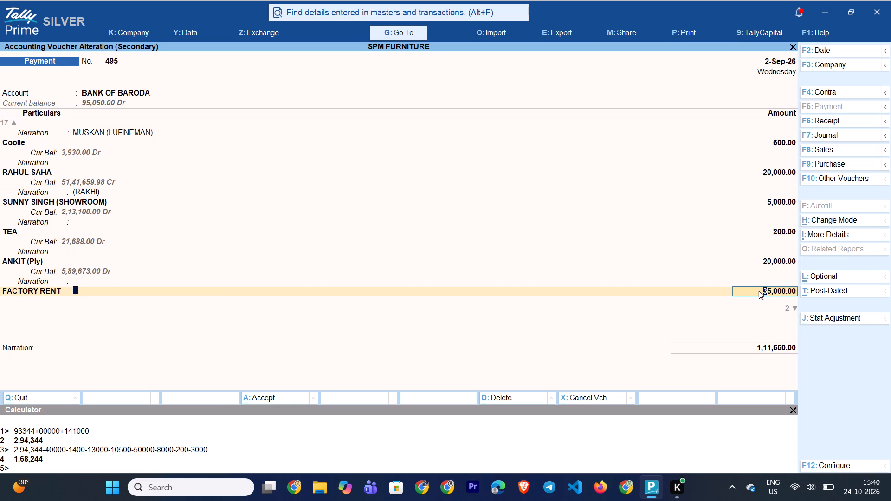
{"action": "key", "text": "ctrl+a"}
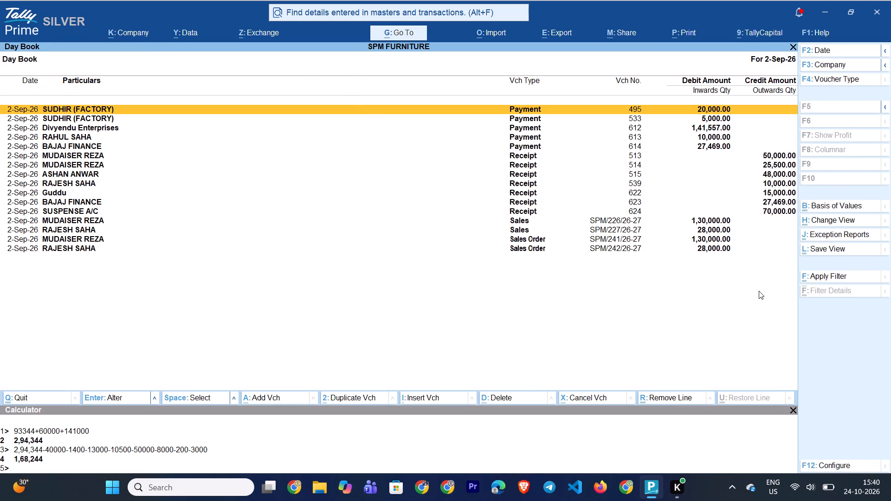
Leave the Day Book and open the DIFFERENCE ledger's monthly summary from Suspense A/c in the Balance Sheet.
{"action": "key", "text": "Escape"}
{"action": "key", "text": "Escape"}
{"action": "key", "text": "Escape"}
{"action": "key", "text": "Escape"}
{"action": "key", "text": "Escape"}
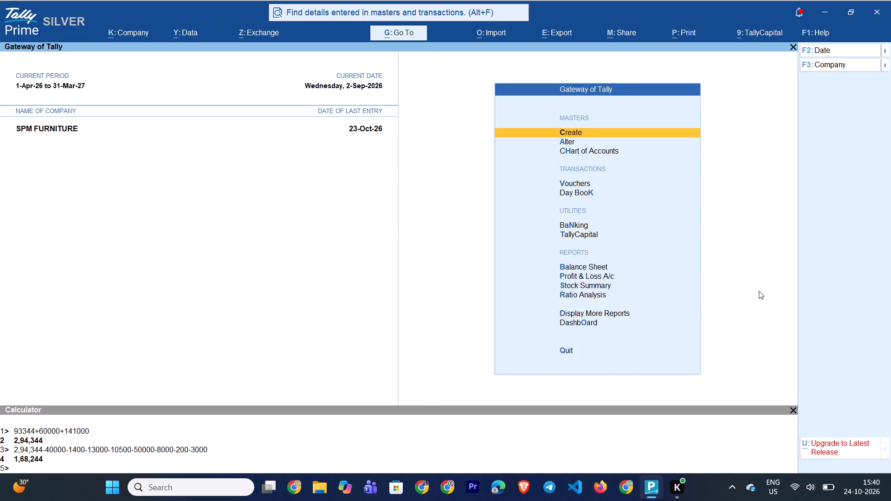
{"action": "key", "text": "Escape"}
{"action": "key", "text": "b"}
{"action": "key", "text": "Down"}
{"action": "key", "text": "Down"}
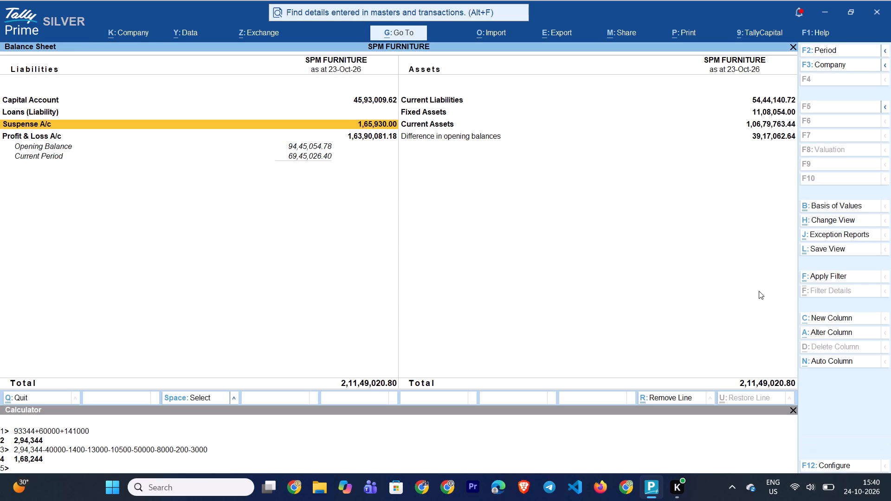
{"action": "key", "text": "Up"}
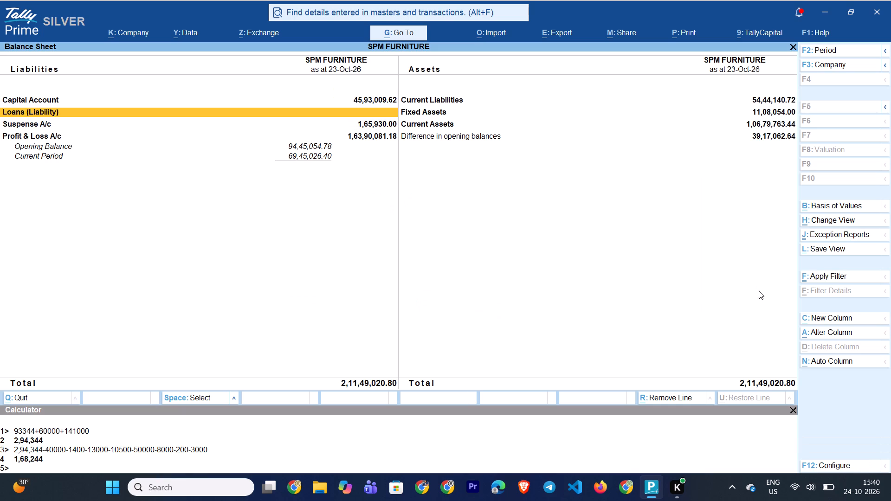
{"action": "key", "text": "Down"}
{"action": "key", "text": "Return"}
{"action": "key", "text": "Down"}
{"action": "key", "text": "Up"}
{"action": "key", "text": "Return"}
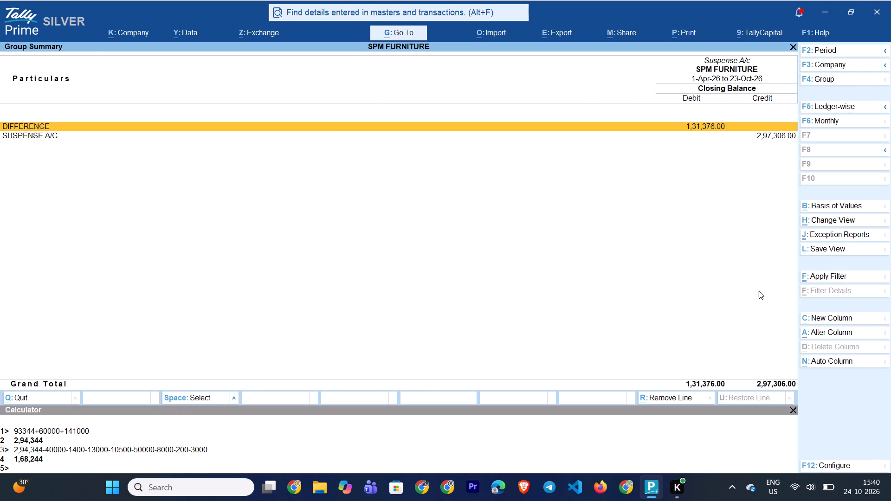
Drill into September of the DIFFERENCE ledger and open Cash payment voucher 496 dated 3-Sep-26.
{"action": "key", "text": "Up"}
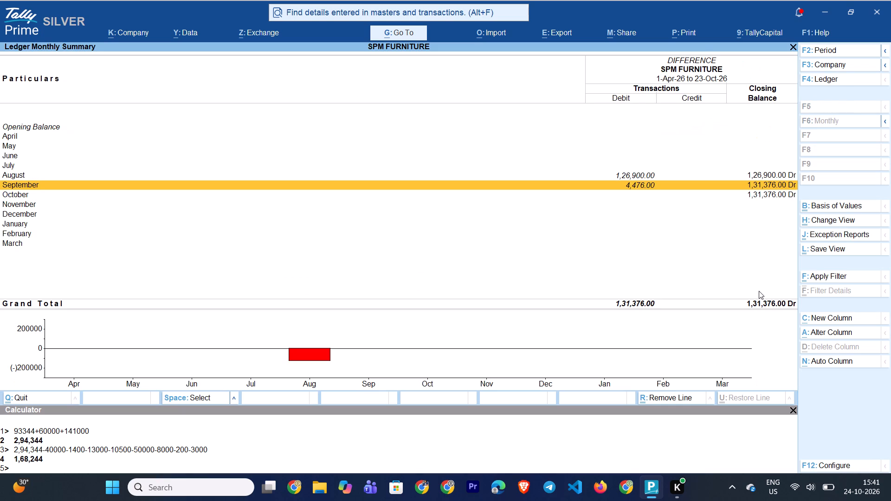
{"action": "key", "text": "Up"}
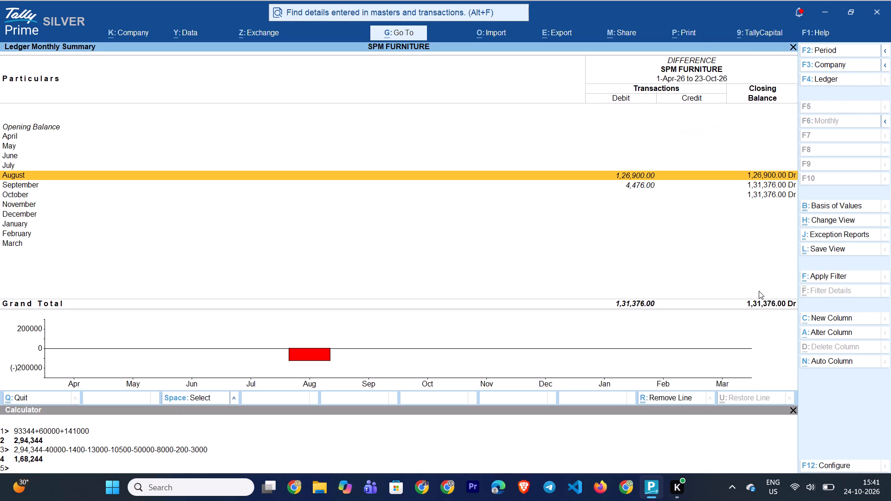
{"action": "key", "text": "Down"}
{"action": "key", "text": "Return"}
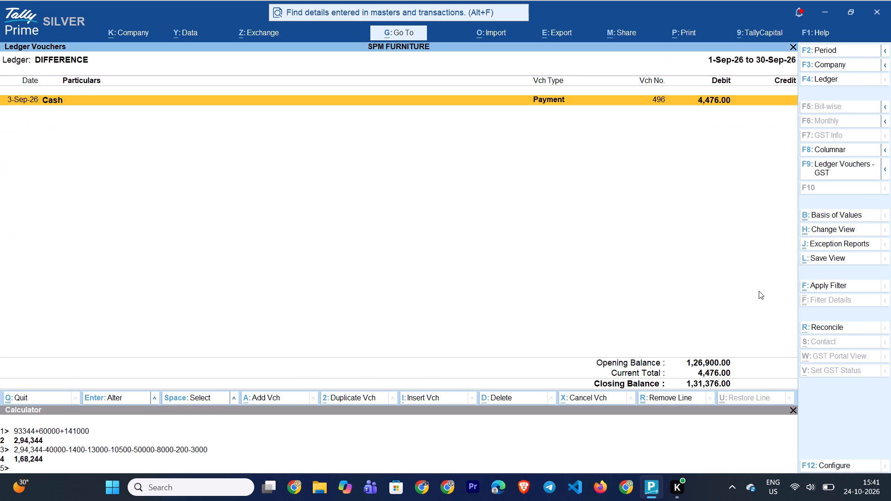
{"action": "key", "text": "Return"}
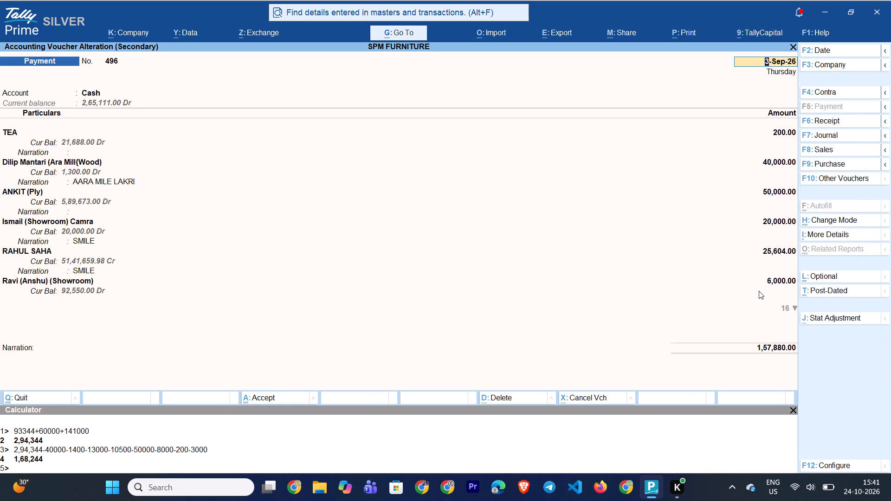
{"action": "key", "text": "Escape"}
{"action": "key", "text": "Escape"}
{"action": "key", "text": "Escape"}
{"action": "key", "text": "Return"}
Check the entry lines of payment voucher 496, including their narrations, from TEA down to PETROL.
{"action": "key", "text": "Return"}
{"action": "key", "text": "Return"}
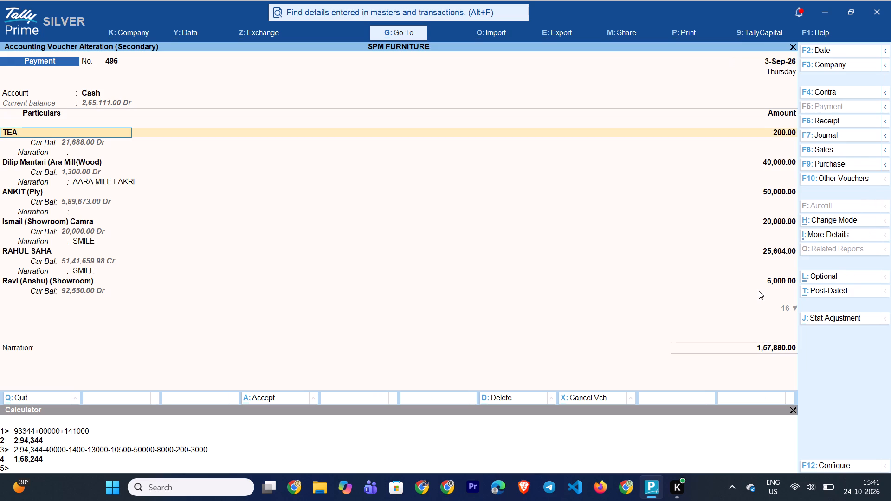
{"action": "key", "text": "Return"}
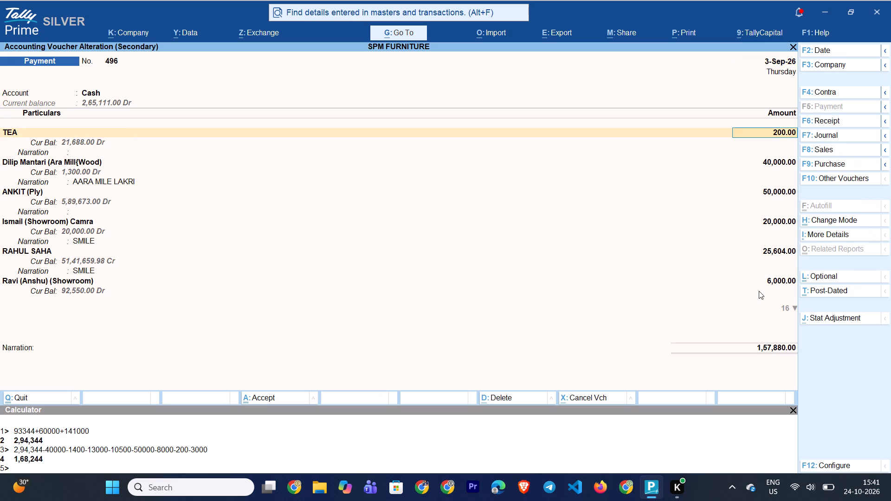
{"action": "key", "text": "Down"}
{"action": "key", "text": "Down"}
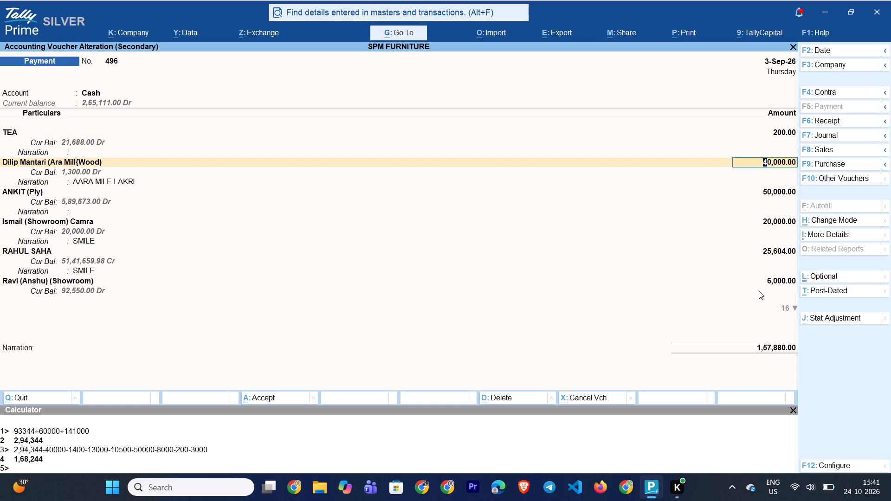
{"action": "key", "text": "Down"}
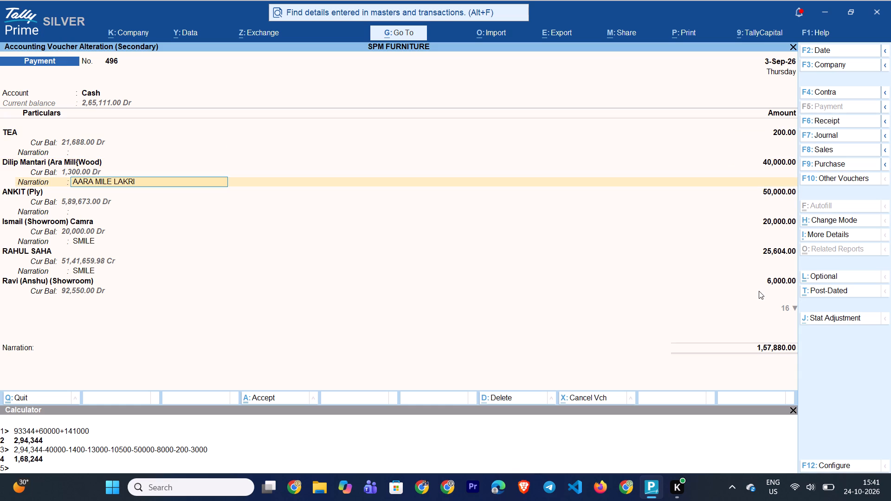
{"action": "key", "text": "Down"}
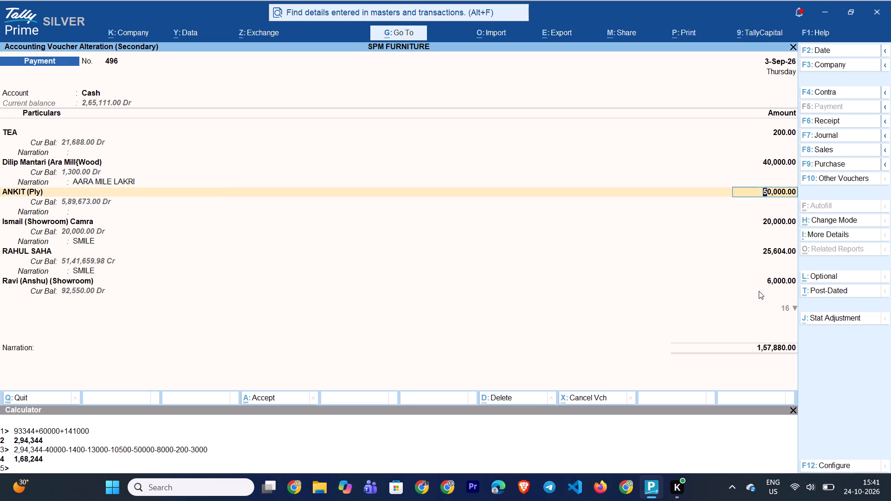
{"action": "key", "text": "Down"}
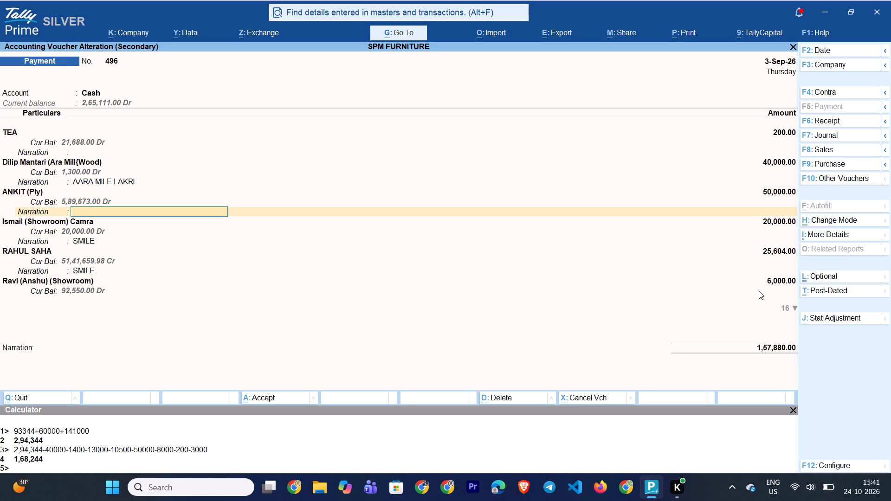
{"action": "key", "text": "Down"}
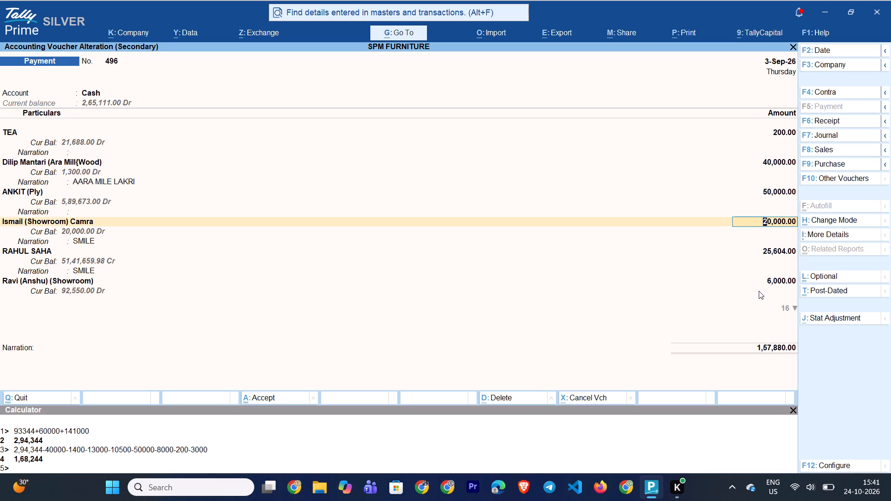
{"action": "key", "text": "Down"}
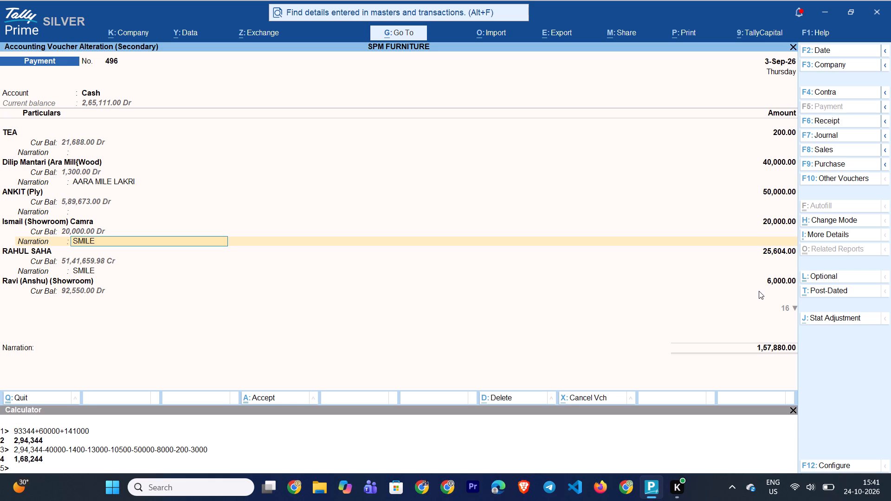
{"action": "key", "text": "Down"}
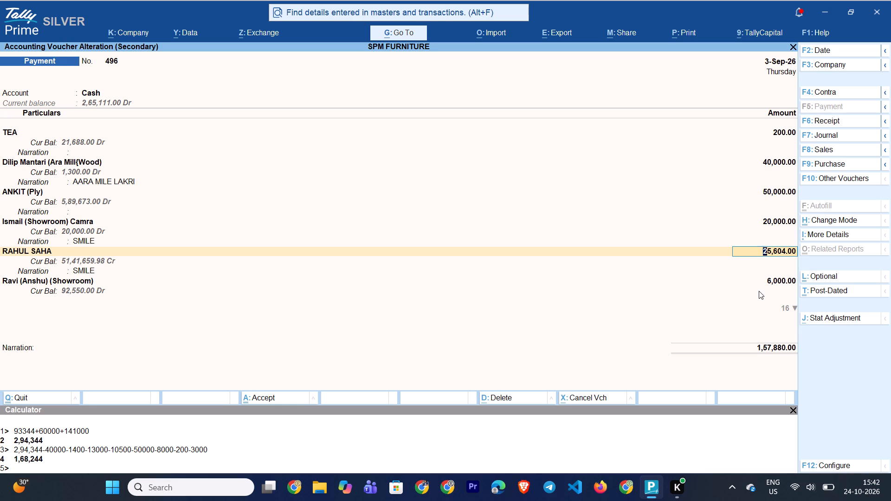
{"action": "key", "text": "Down"}
{"action": "key", "text": "Down"}
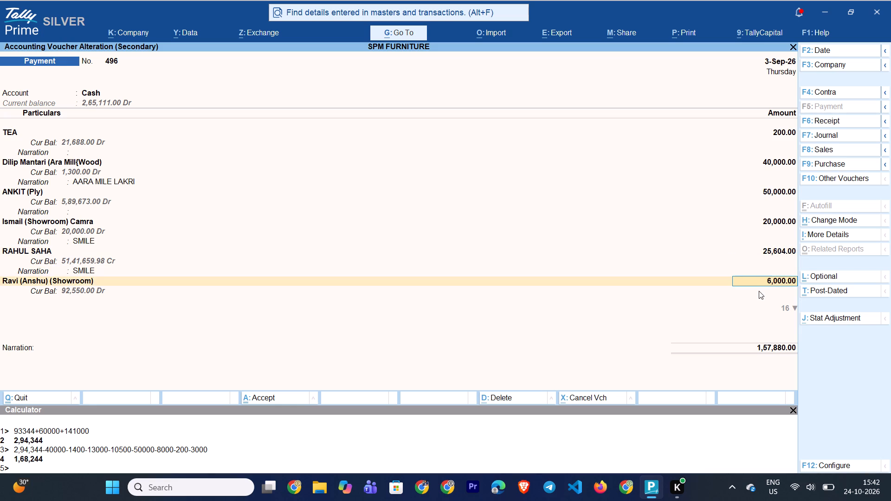
{"action": "key", "text": "Down"}
{"action": "key", "text": "Down"}
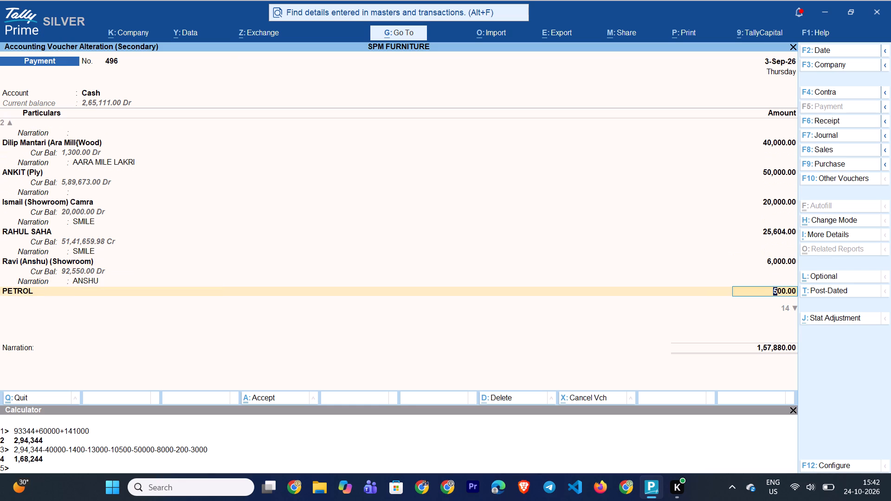
Check the remaining entry lines of payment voucher 496 from PETROL's narration down to the DIFFERENCE line.
{"action": "key", "text": "Down"}
{"action": "key", "text": "Down"}
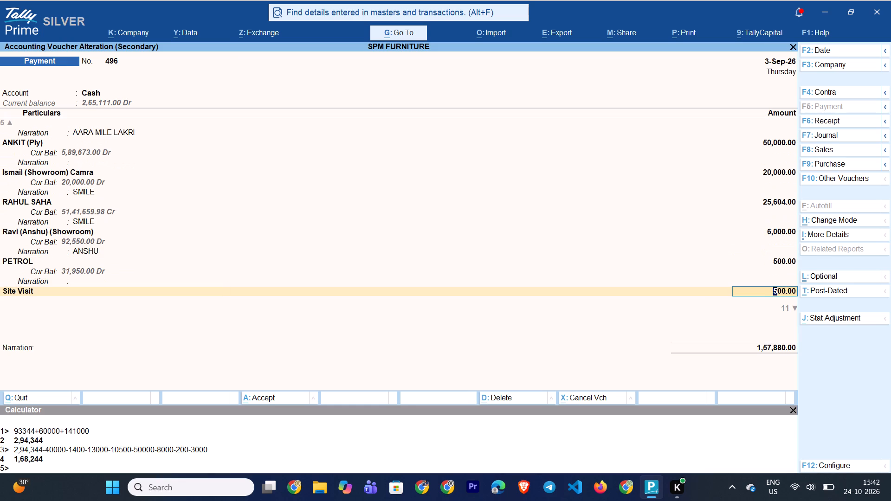
{"action": "key", "text": "Down"}
{"action": "key", "text": "Down"}
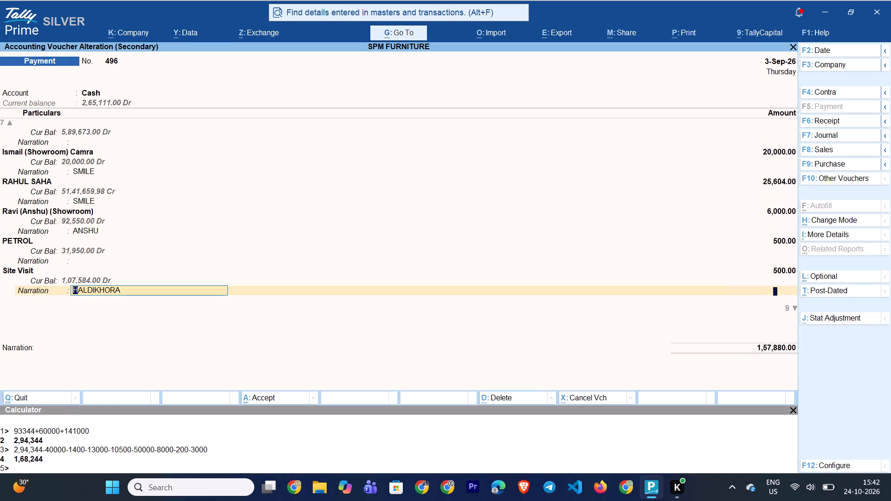
{"action": "key", "text": "Down"}
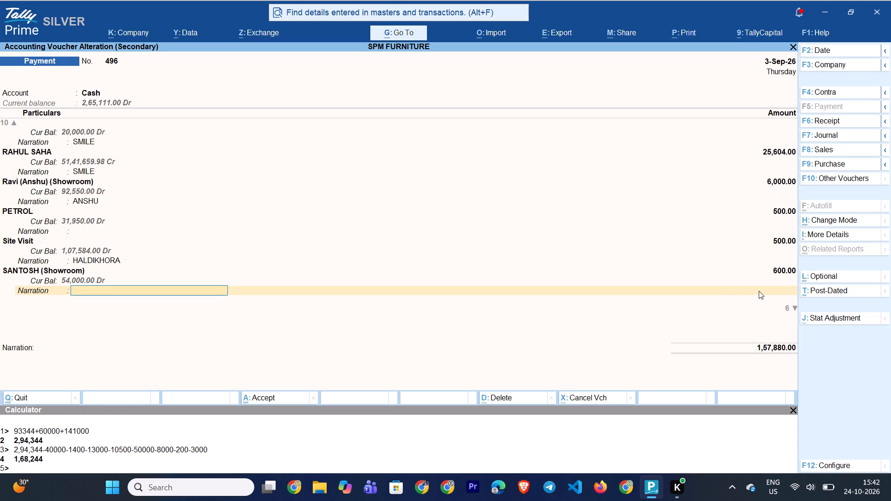
{"action": "key", "text": "Down"}
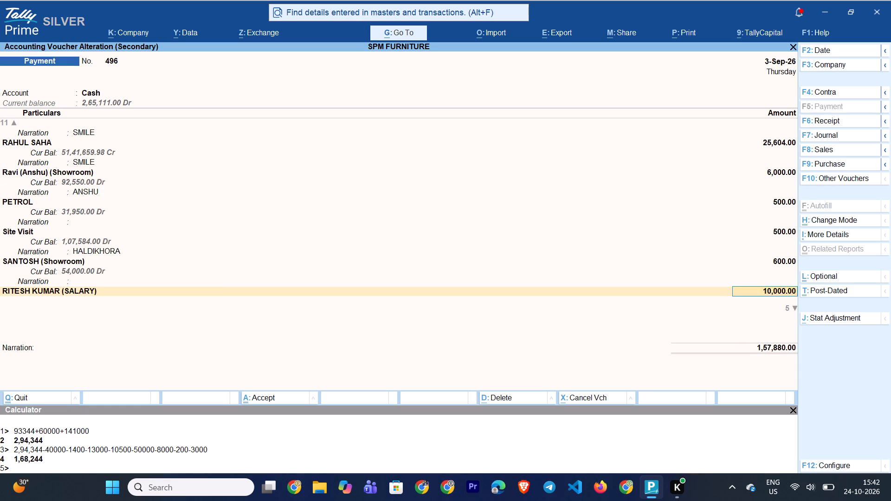
{"action": "key", "text": "Down"}
{"action": "key", "text": "Down"}
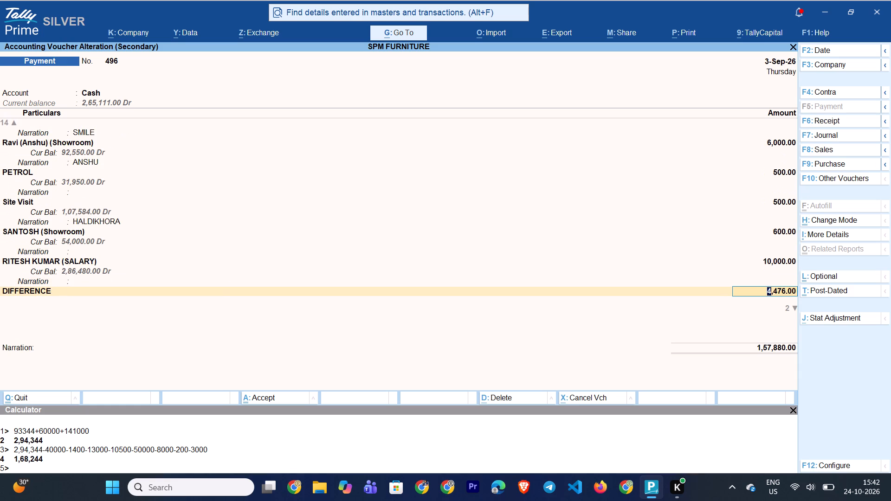
Remove the DIFFERENCE line from payment voucher 496 by replacing it with End of List, and accept the voucher.
{"action": "key", "text": "Down"}
{"action": "key", "text": "BackSpace"}
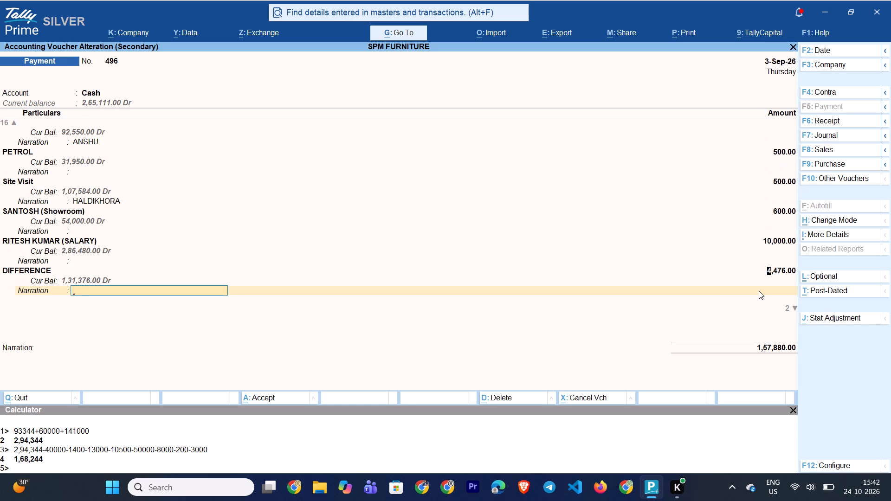
{"action": "key", "text": "BackSpace"}
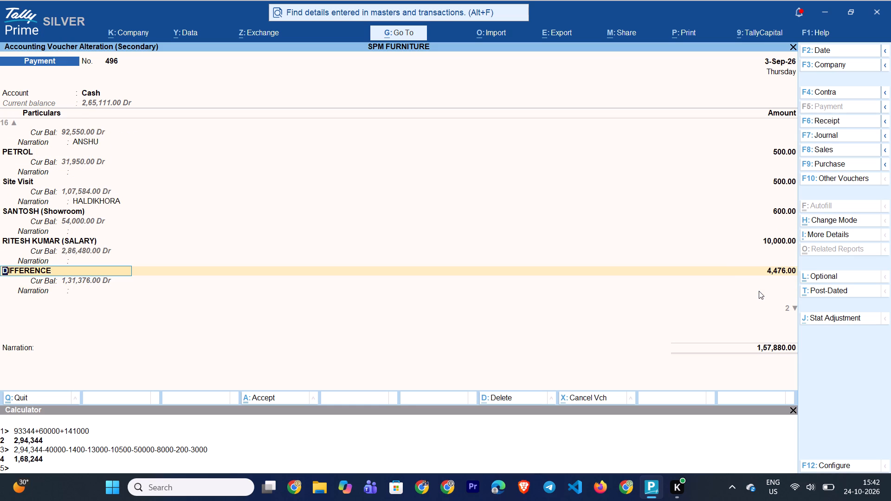
{"action": "type", "text": "END"}
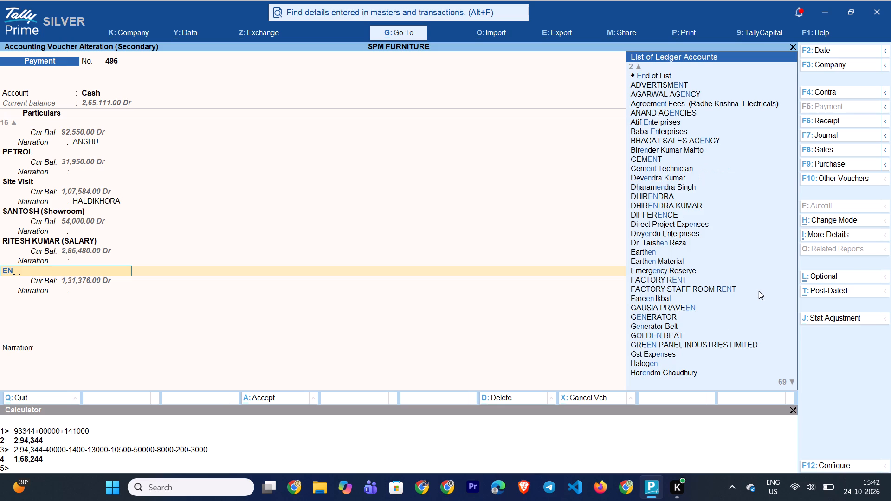
{"action": "key", "text": "Up"}
{"action": "key", "text": "Up"}
{"action": "key", "text": "Up"}
{"action": "key", "text": "Up"}
{"action": "key", "text": "Up"}
{"action": "key", "text": "Up"}
{"action": "key", "text": "Up"}
{"action": "key", "text": "Up"}
{"action": "key", "text": "Up"}
{"action": "key", "text": "Up"}
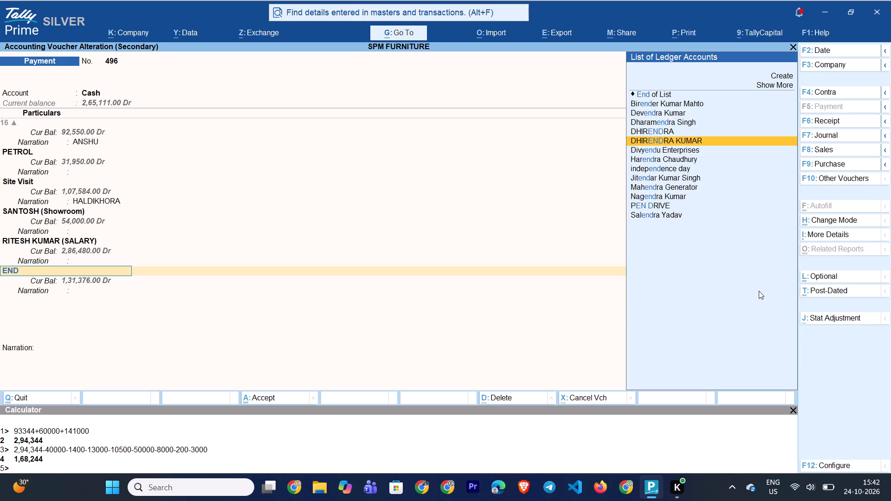
{"action": "key", "text": "Up"}
{"action": "key", "text": "Up"}
{"action": "key", "text": "Up"}
{"action": "key", "text": "Up"}
{"action": "key", "text": "Return"}
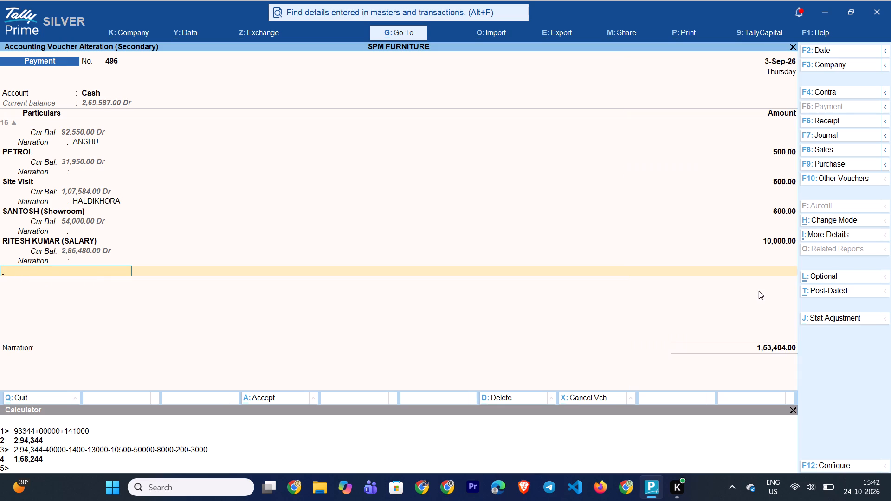
{"action": "key", "text": "Return"}
{"action": "key", "text": "ctrl+a"}
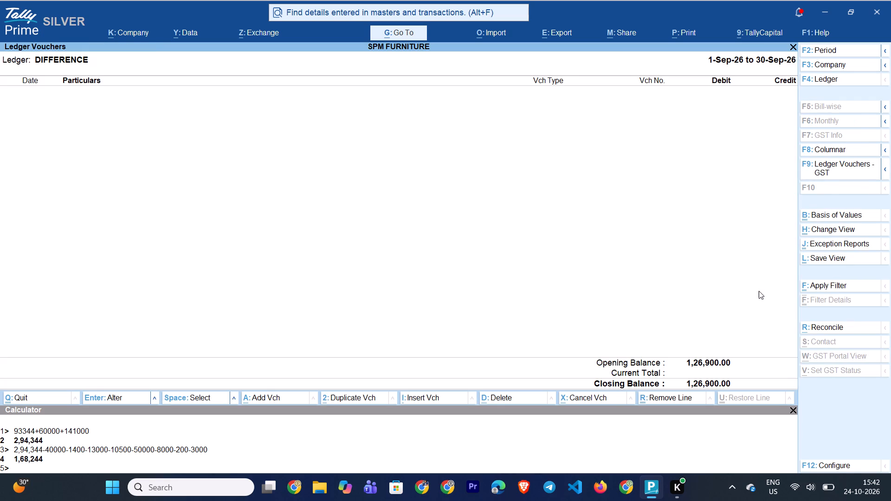
Leave the DIFFERENCE ledger and the Balance Sheet, and open the Cash/Bank Summary from the account books.
{"action": "key", "text": "Escape"}
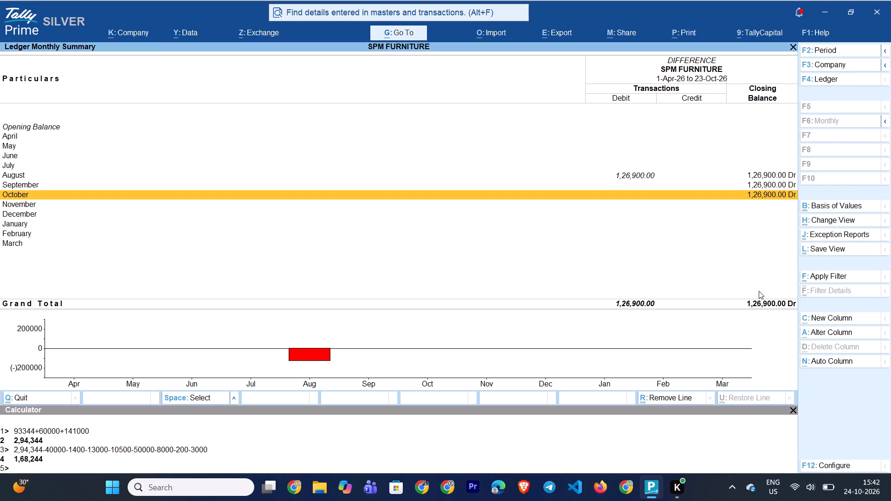
{"action": "key", "text": "Escape"}
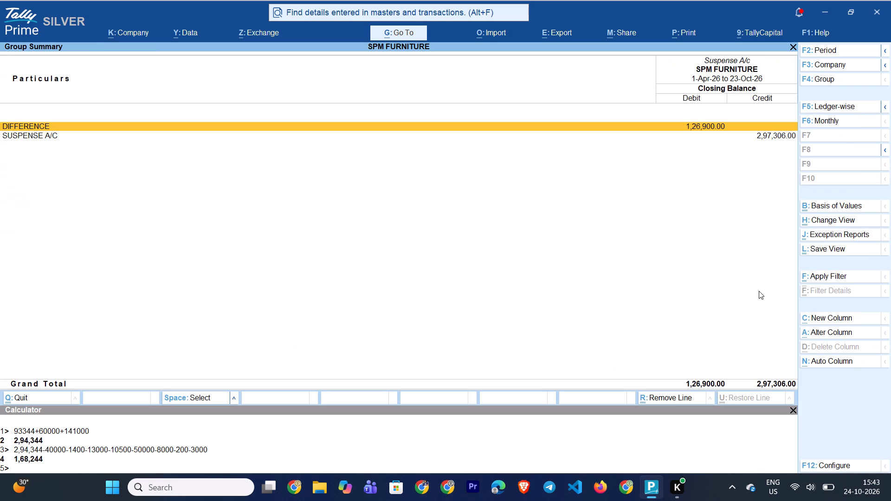
{"action": "key", "text": "Escape"}
{"action": "key", "text": "Escape"}
{"action": "key", "text": "Escape"}
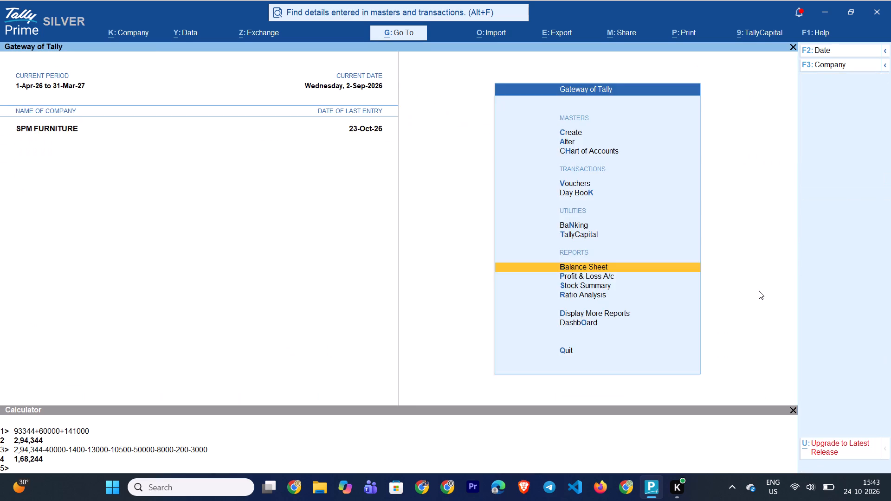
{"action": "key", "text": "Escape"}
{"action": "key", "text": "Escape"}
{"action": "key", "text": "Escape"}
{"action": "type", "text": "DAC"}
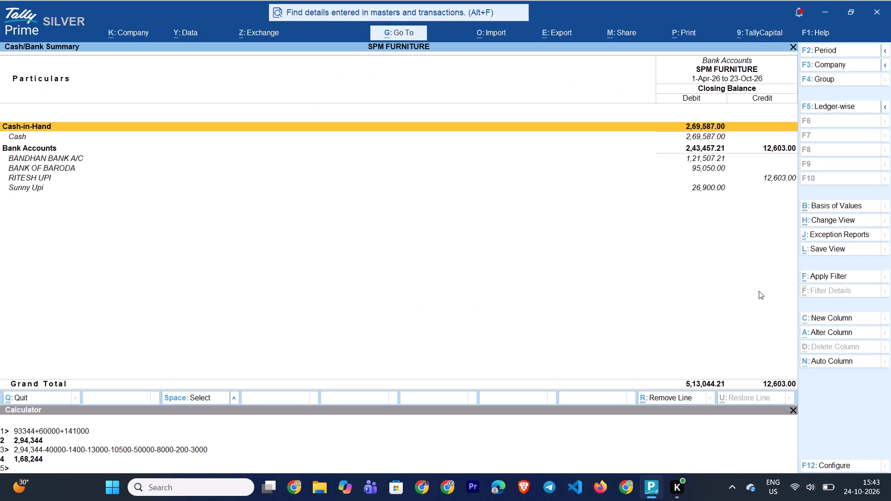
Drill into the RITESH UPI bank account and open its September ledger vouchers.
{"action": "key", "text": "Down"}
{"action": "key", "text": "Down"}
{"action": "key", "text": "Down"}
{"action": "key", "text": "Down"}
{"action": "key", "text": "Down"}
{"action": "key", "text": "Return"}
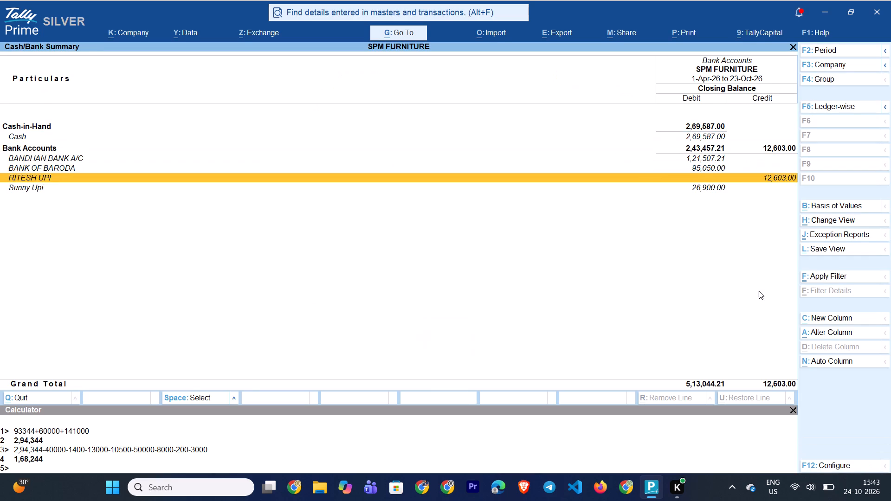
{"action": "key", "text": "Up"}
{"action": "key", "text": "Up"}
{"action": "key", "text": "Down"}
{"action": "key", "text": "Return"}
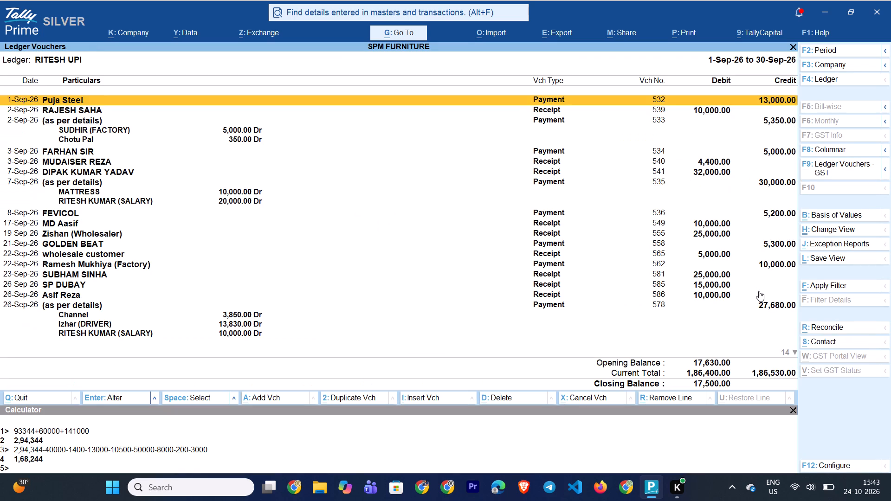
Look through the early September RITESH UPI vouchers, open payment voucher 534 dated 3-Sep-26, and close it.
{"action": "key", "text": "Down"}
{"action": "key", "text": "Down"}
{"action": "key", "text": "Down"}
{"action": "key", "text": "Down"}
{"action": "key", "text": "Down"}
{"action": "key", "text": "Down"}
{"action": "key", "text": "Down"}
{"action": "key", "text": "Down"}
{"action": "key", "text": "Up"}
{"action": "key", "text": "Up"}
{"action": "key", "text": "Up"}
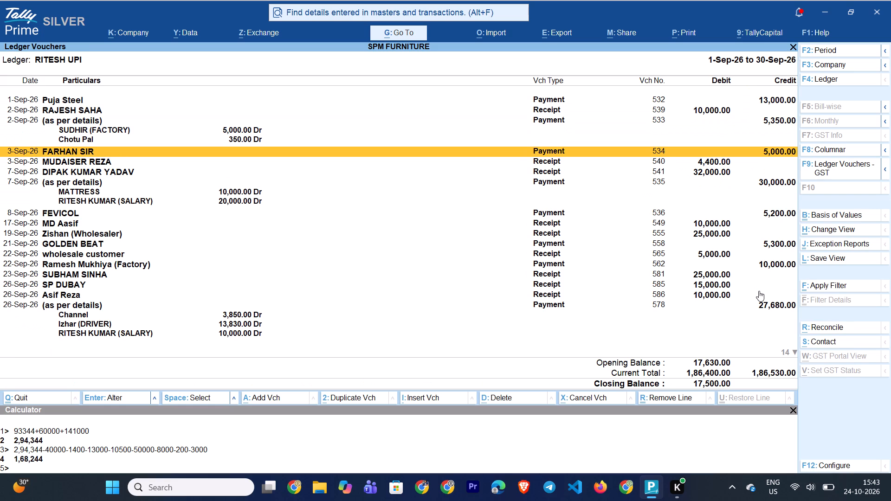
{"action": "key", "text": "Return"}
{"action": "key", "text": "Escape"}
{"action": "key", "text": "Escape"}
{"action": "key", "text": "Escape"}
Leave the RITESH UPI account and open the Cash ledger's September vouchers from the Cash/Bank Summary.
{"action": "key", "text": "Escape"}
{"action": "key", "text": "Escape"}
{"action": "key", "text": "Down"}
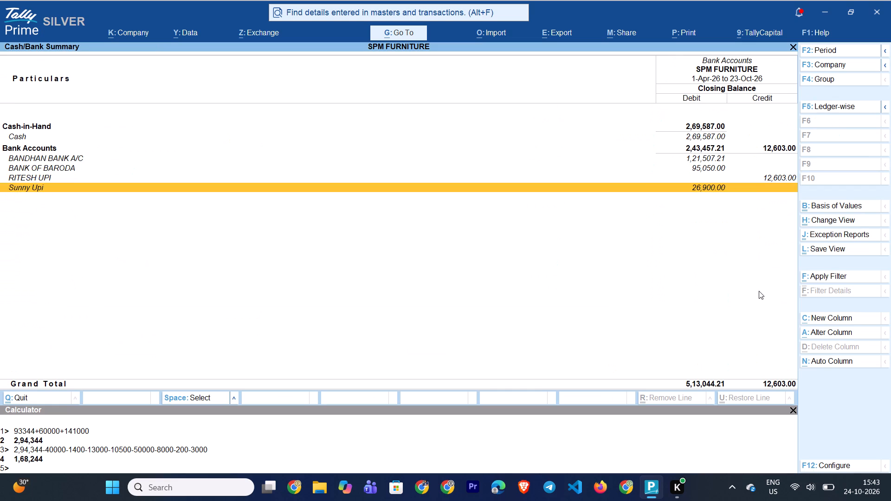
{"action": "key", "text": "Up"}
{"action": "key", "text": "Up"}
{"action": "key", "text": "Up"}
{"action": "key", "text": "Up"}
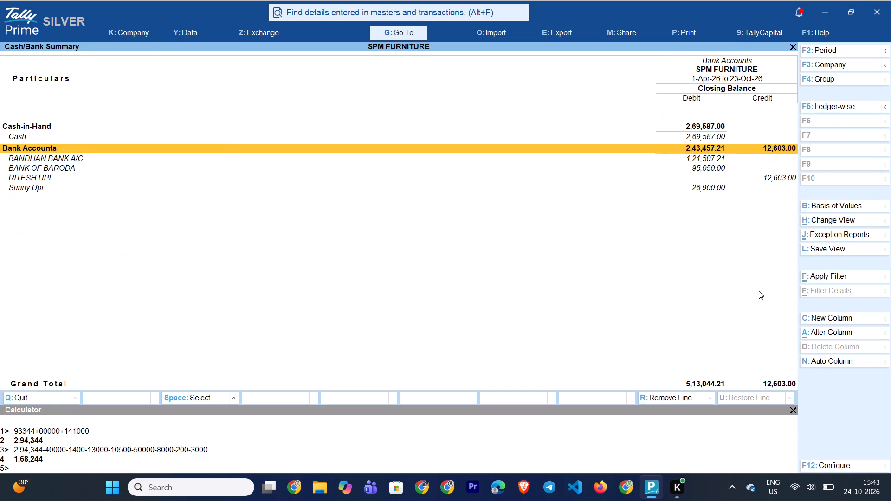
{"action": "key", "text": "Up"}
{"action": "key", "text": "Return"}
{"action": "key", "text": "Up"}
{"action": "key", "text": "Up"}
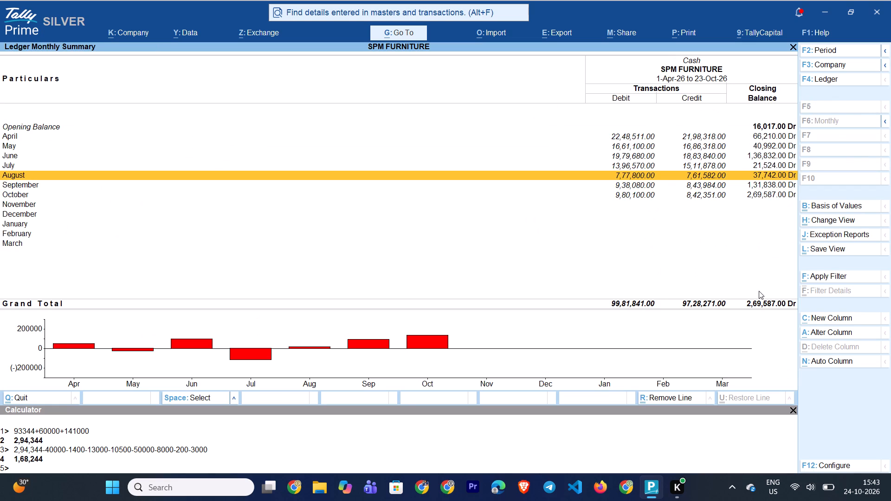
{"action": "key", "text": "Return"}
{"action": "key", "text": "Escape"}
{"action": "key", "text": "Down"}
{"action": "key", "text": "Return"}
Look through the Cash vouchers of 1 to 3-Sep-26, view receipt voucher 517, and return to the Gateway of Tally.
{"action": "key", "text": "Down"}
{"action": "key", "text": "Down"}
{"action": "key", "text": "Down"}
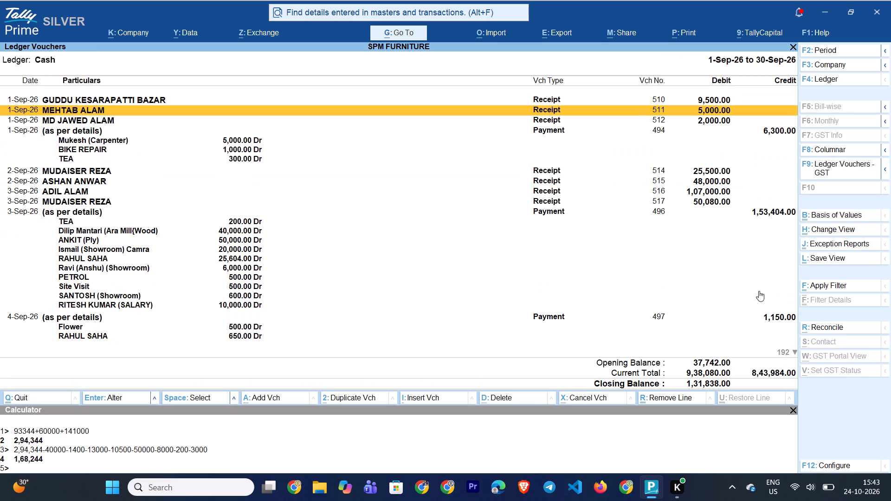
{"action": "key", "text": "Down"}
{"action": "key", "text": "Down"}
{"action": "key", "text": "Down"}
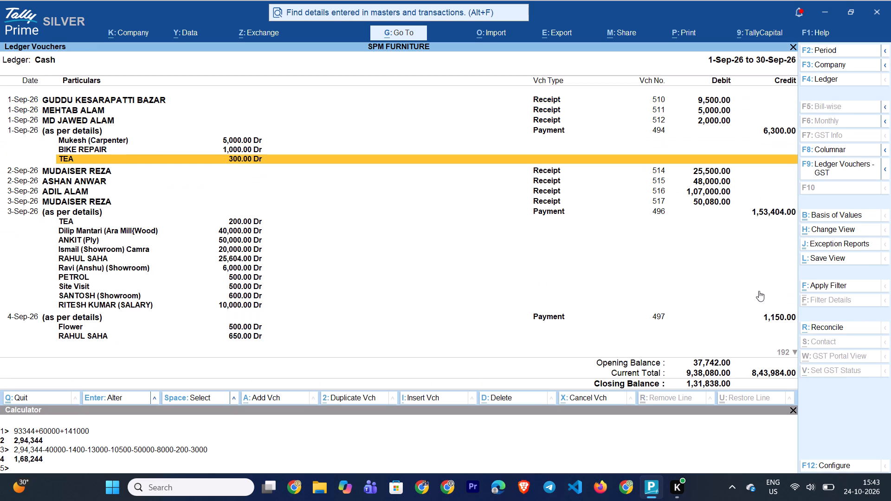
{"action": "key", "text": "Down"}
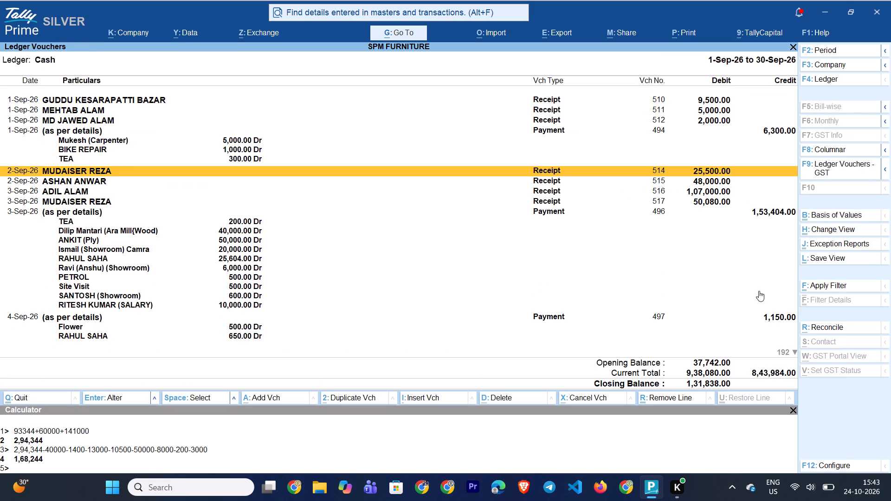
{"action": "key", "text": "Down"}
{"action": "key", "text": "Down"}
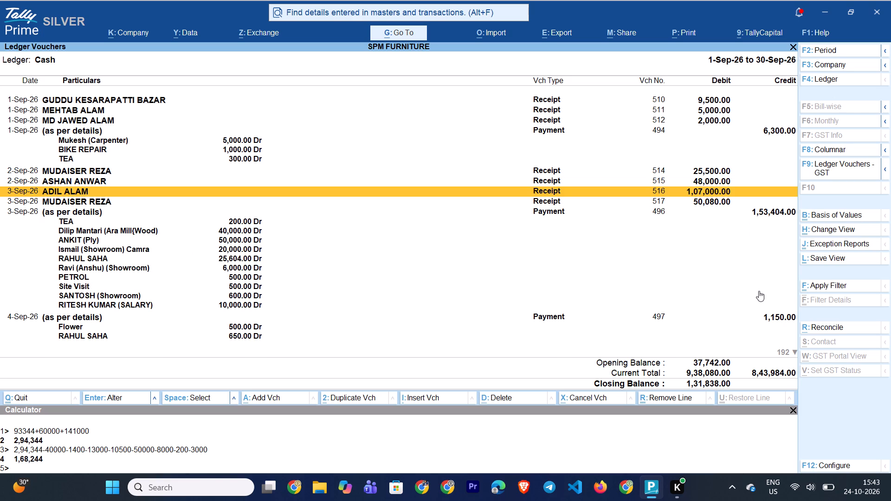
{"action": "key", "text": "Down"}
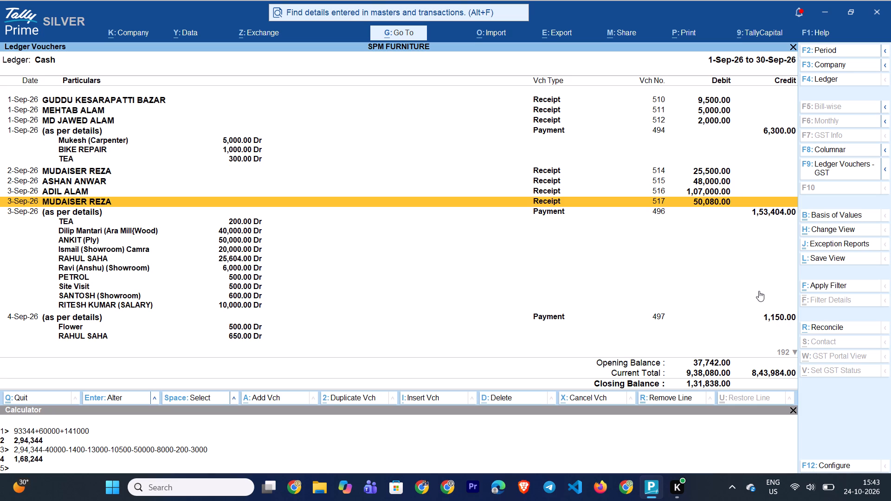
{"action": "key", "text": "Return"}
{"action": "key", "text": "Escape"}
{"action": "key", "text": "Escape"}
{"action": "key", "text": "Escape"}
{"action": "key", "text": "Down"}
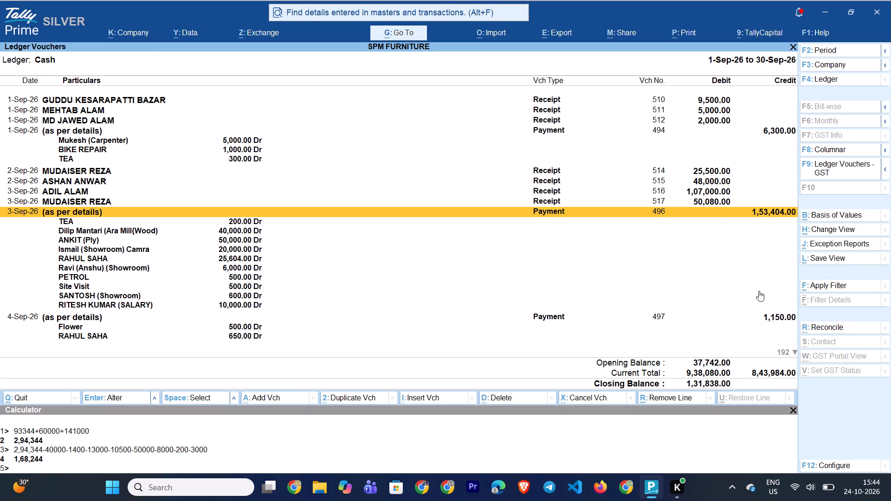
{"action": "key", "text": "Escape"}
{"action": "key", "text": "Escape"}
{"action": "key", "text": "Escape"}
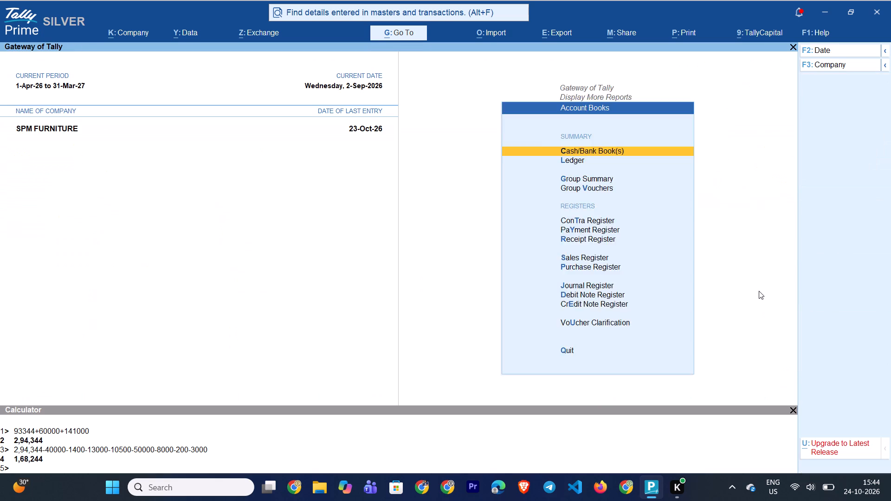
{"action": "key", "text": "Escape"}
{"action": "key", "text": "Escape"}
{"action": "key", "text": "Escape"}
{"action": "key", "text": "Escape"}
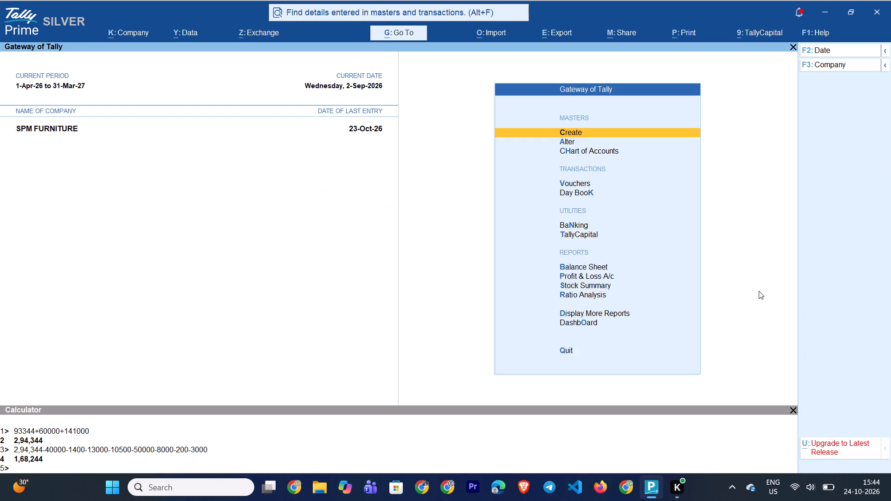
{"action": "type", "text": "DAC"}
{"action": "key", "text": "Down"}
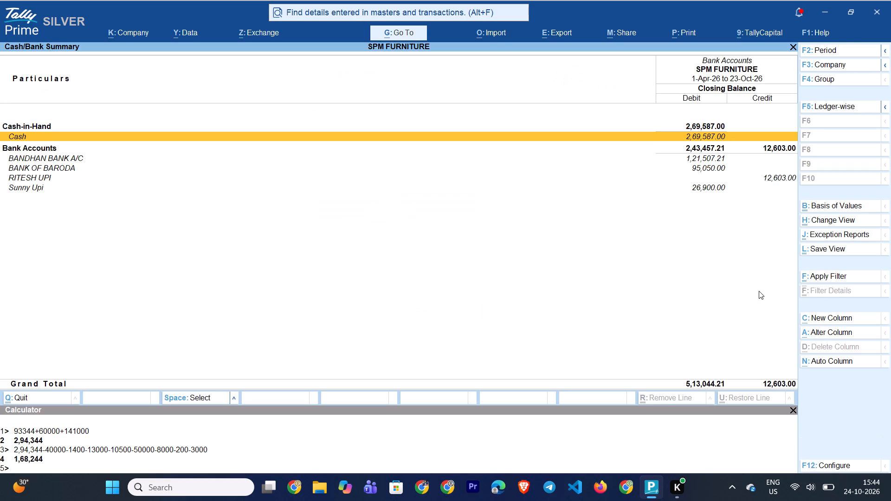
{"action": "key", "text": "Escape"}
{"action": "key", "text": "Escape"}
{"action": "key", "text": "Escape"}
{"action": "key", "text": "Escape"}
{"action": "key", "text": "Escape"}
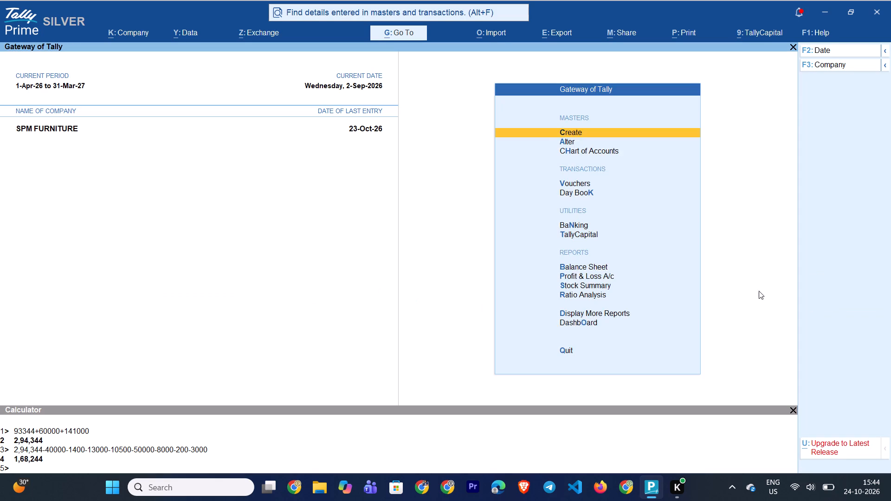
{"action": "type", "text": "DALSIM"}
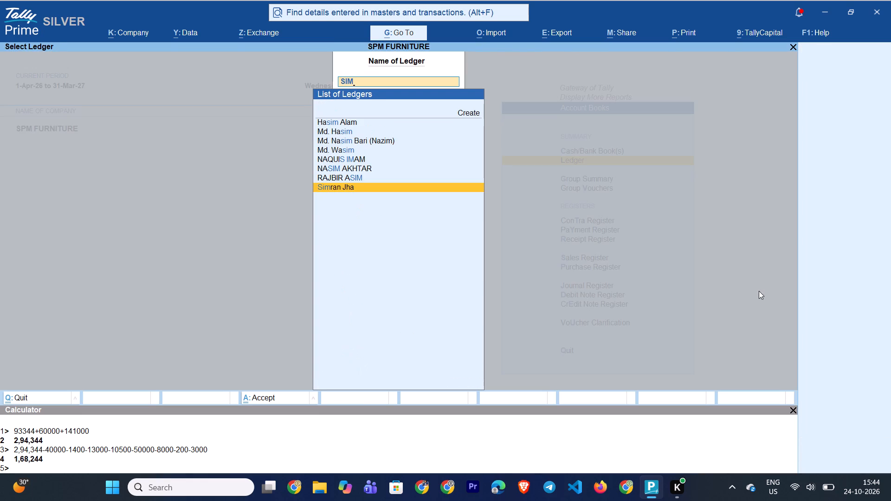
{"action": "key", "text": "BackSpace"}
{"action": "key", "text": "BackSpace"}
{"action": "type", "text": "MIL"}
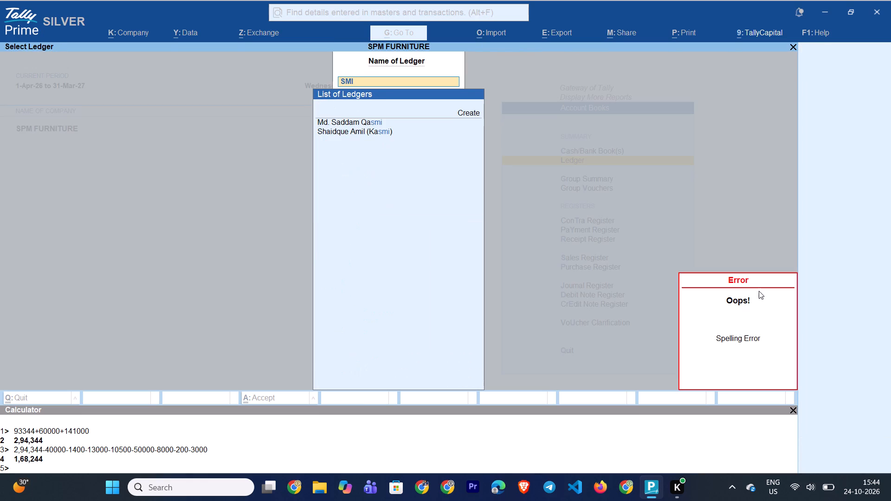
{"action": "key", "text": "BackSpace"}
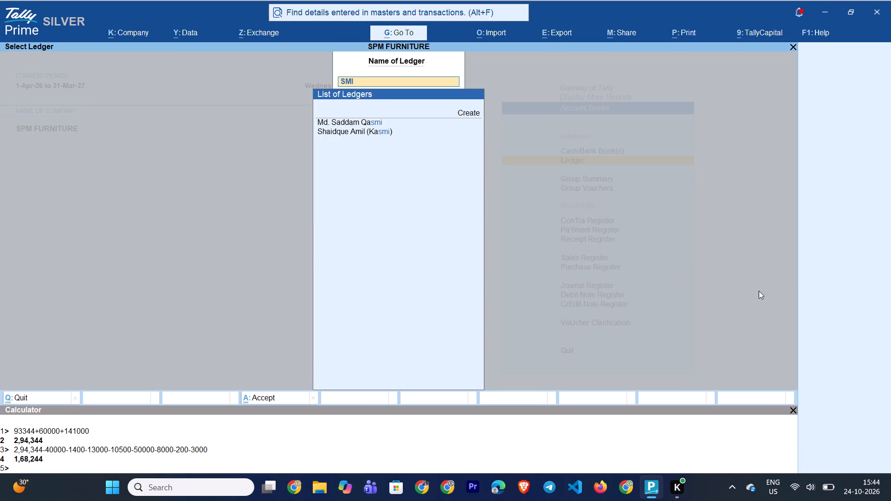
{"action": "key", "text": "BackSpace"}
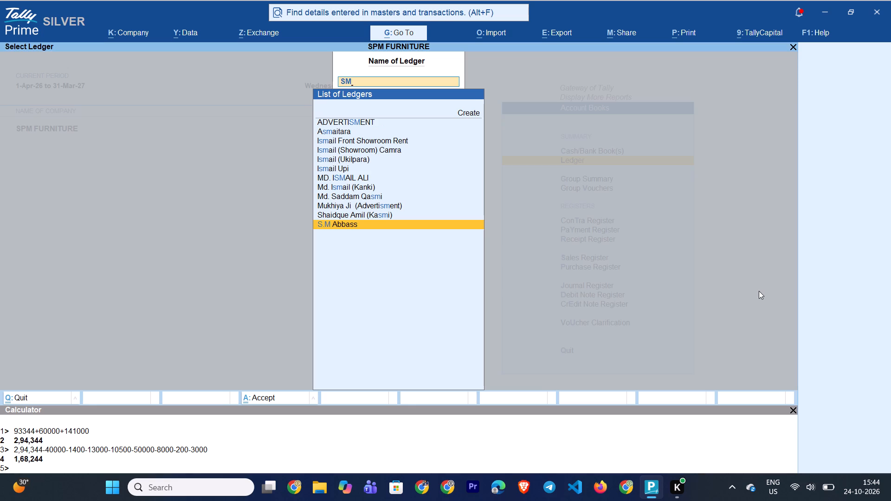
{"action": "key", "text": "Up"}
{"action": "key", "text": "Up"}
{"action": "key", "text": "Up"}
{"action": "key", "text": "Up"}
{"action": "key", "text": "Up"}
{"action": "key", "text": "Up"}
{"action": "key", "text": "Up"}
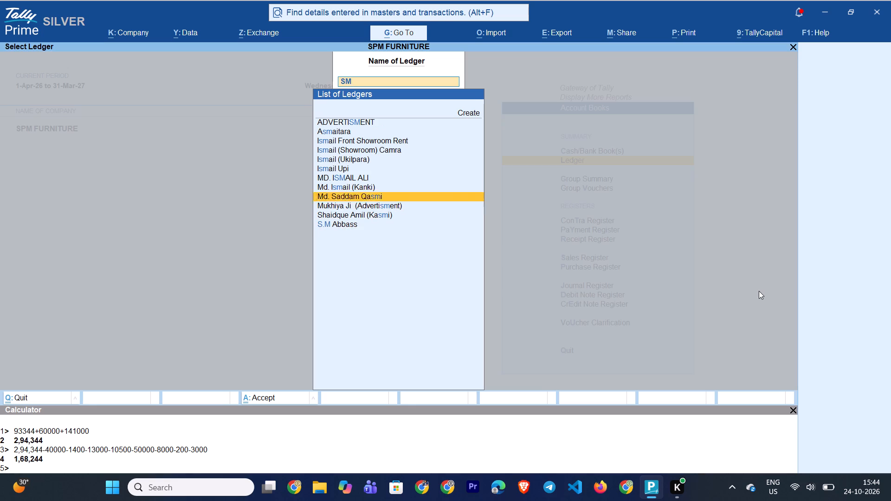
{"action": "key", "text": "Up"}
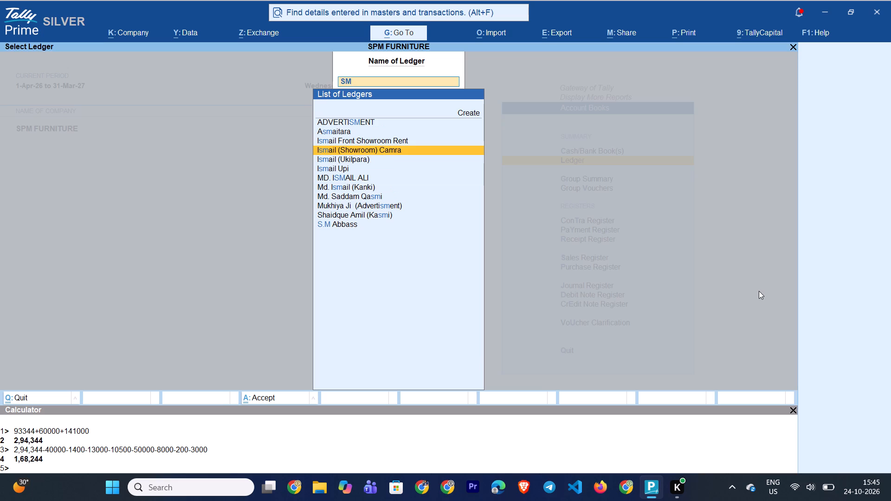
{"action": "key", "text": "Return"}
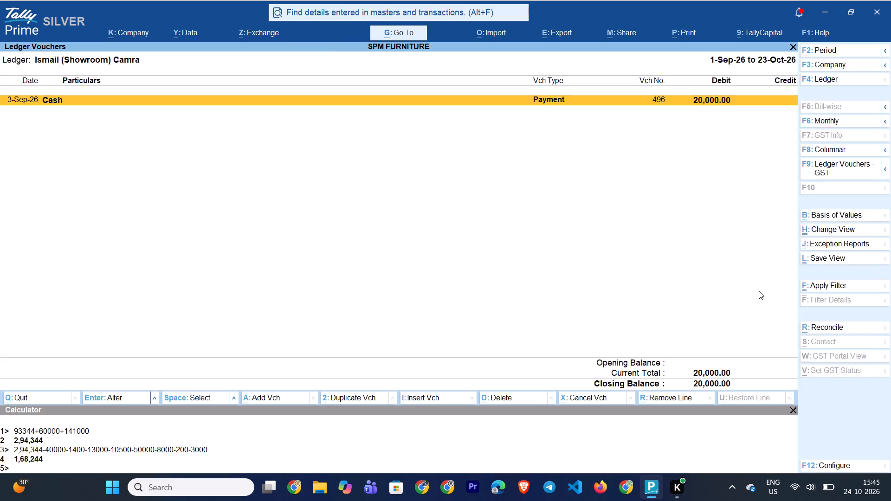
Set the ledger report's period to start from 1-Apr-26.
{"action": "key", "text": "F2"}
{"action": "type", "text": "1-4"}
{"action": "key", "text": "Return"}
{"action": "key", "text": "Return"}
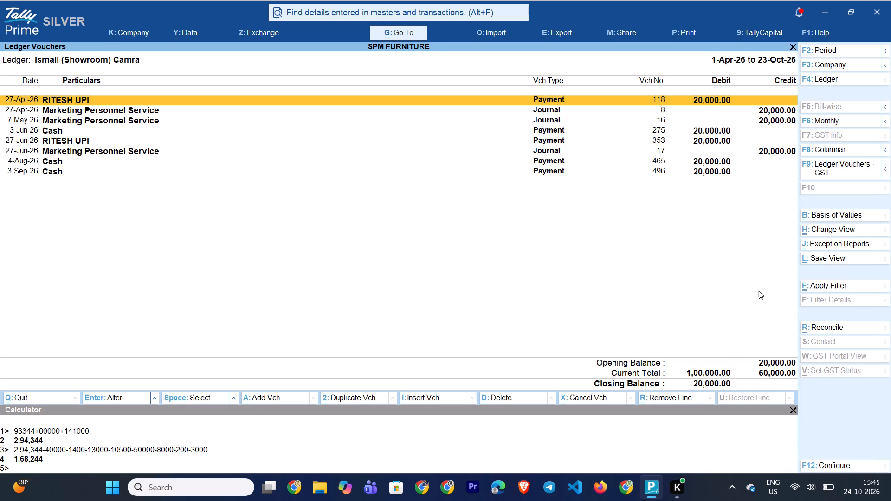
{"action": "key", "text": "Down"}
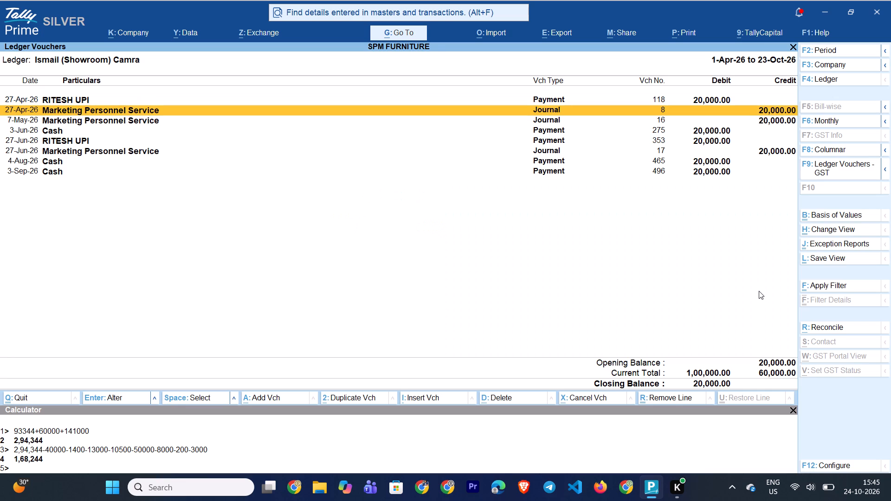
{"action": "key", "text": "Return"}
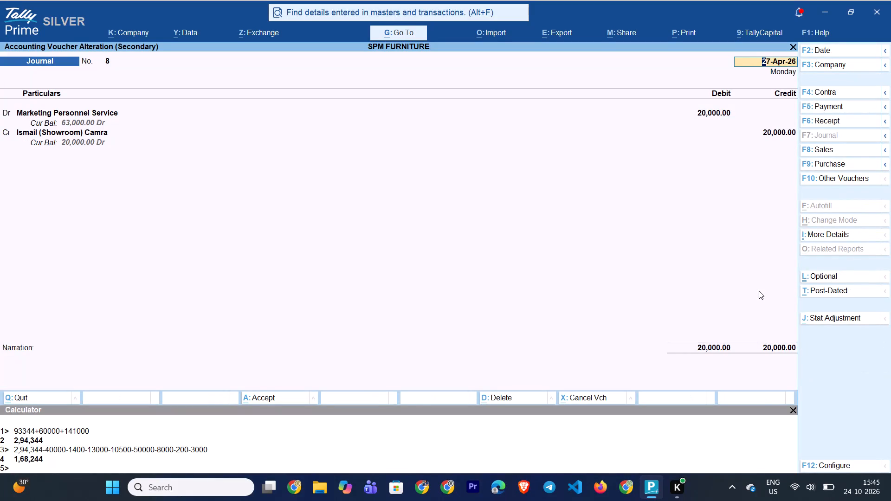
{"action": "key", "text": "Escape"}
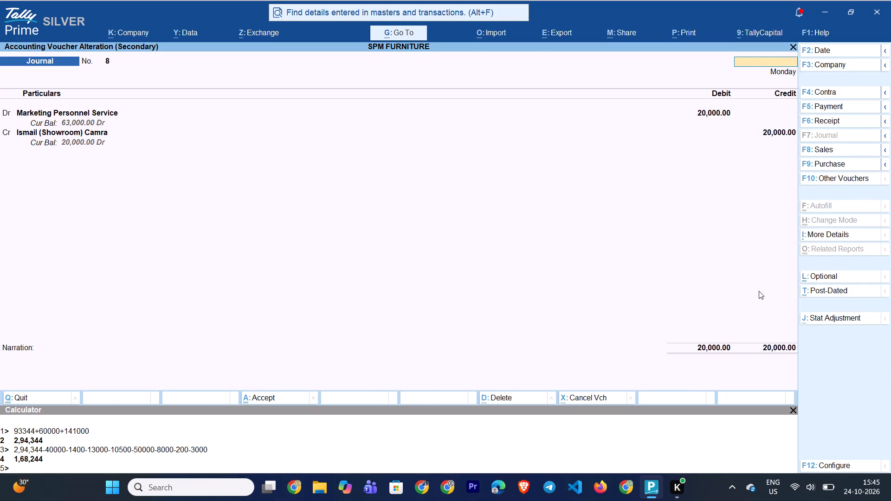
{"action": "key", "text": "Escape"}
{"action": "key", "text": "Escape"}
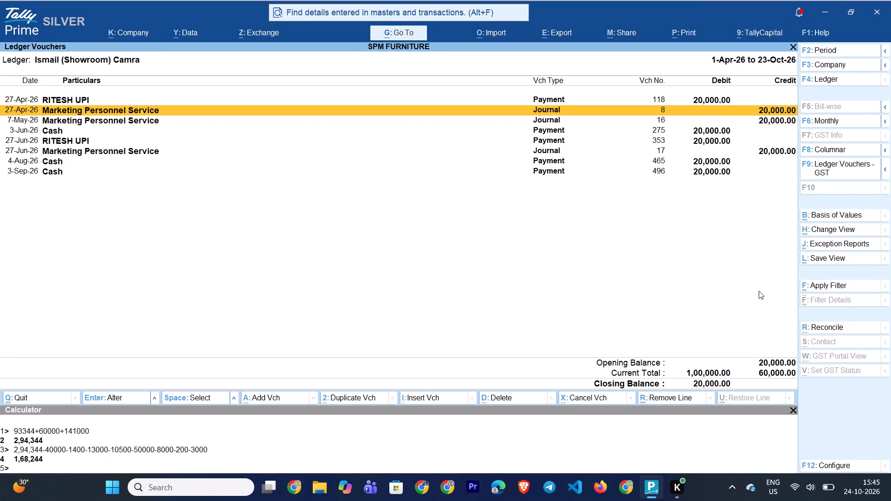
{"action": "key", "text": "Up"}
{"action": "key", "text": "Down"}
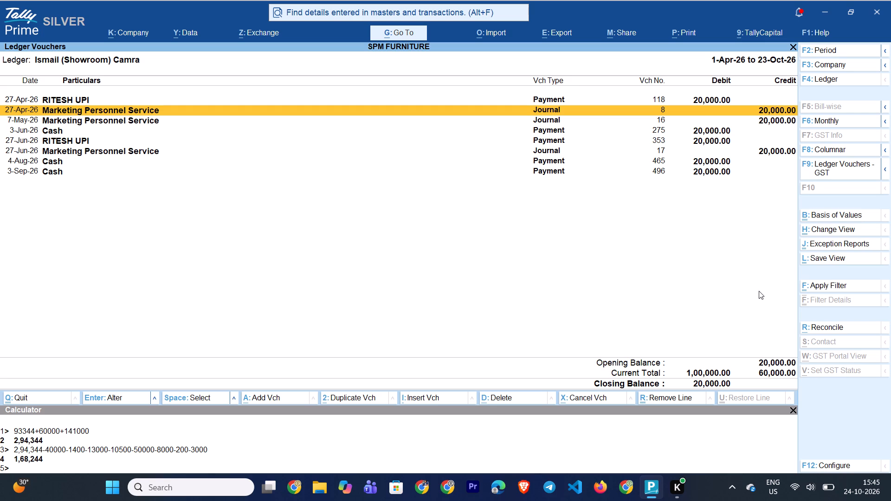
{"action": "key", "text": "Down"}
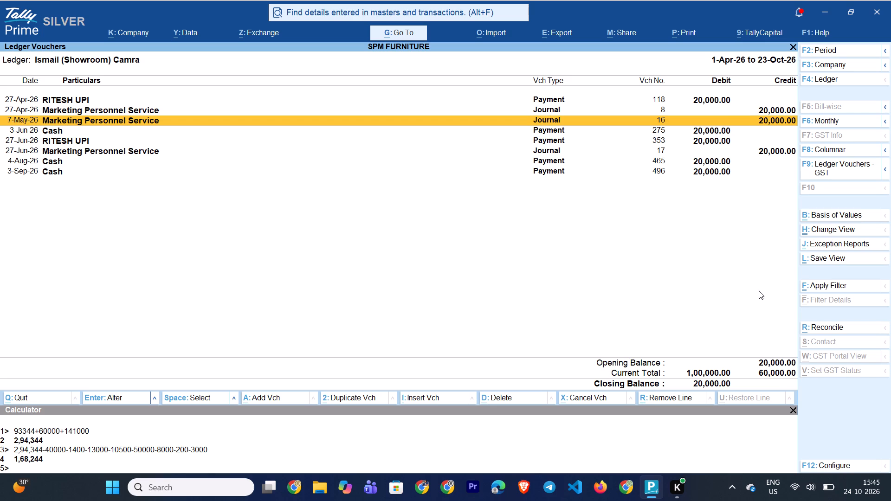
{"action": "key", "text": "Up"}
{"action": "key", "text": "Return"}
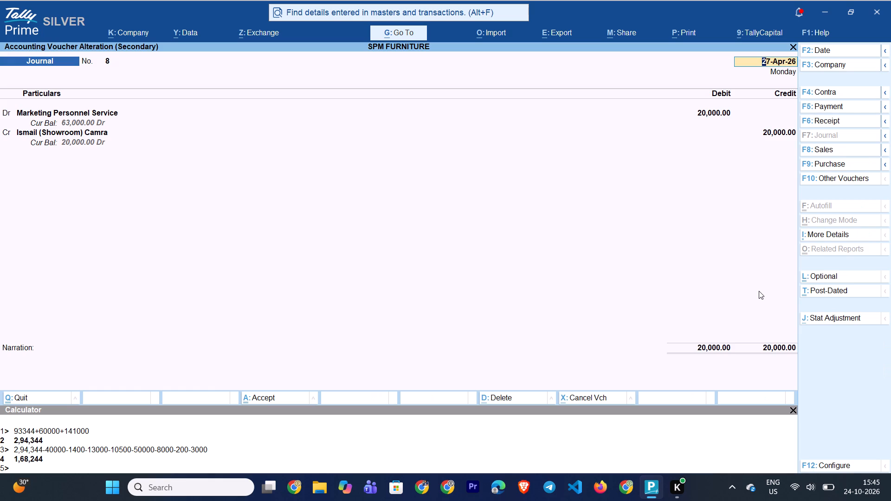
{"action": "key", "text": "Escape"}
{"action": "key", "text": "Escape"}
{"action": "key", "text": "Escape"}
View journal voucher 16 dated 7-May-26 and close it without changes.
{"action": "key", "text": "Down"}
{"action": "key", "text": "Return"}
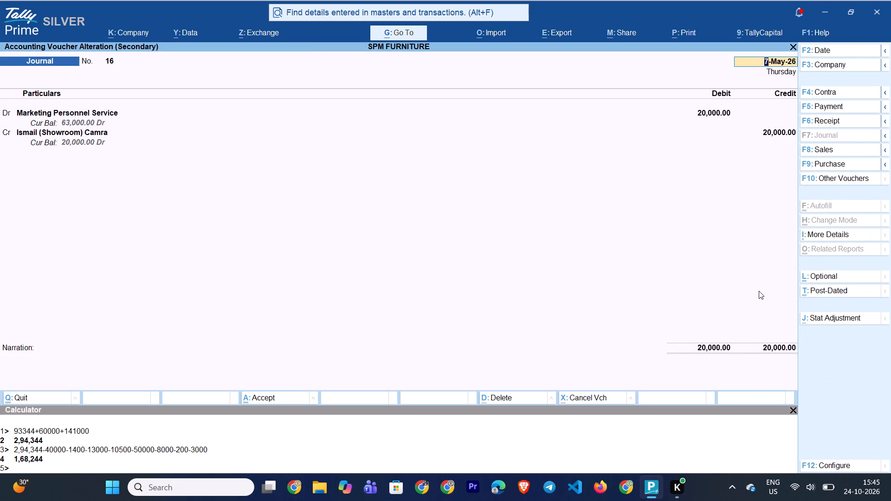
{"action": "key", "text": "Escape"}
{"action": "key", "text": "Escape"}
{"action": "key", "text": "Escape"}
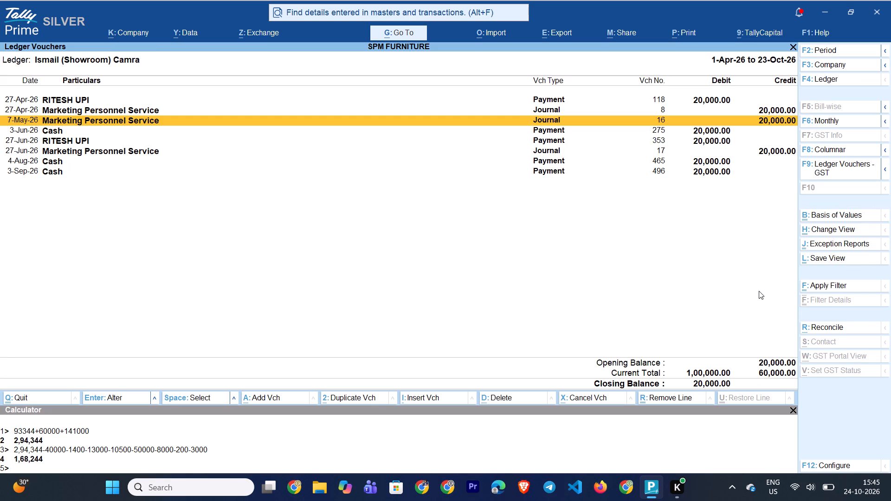
{"action": "key", "text": "Down"}
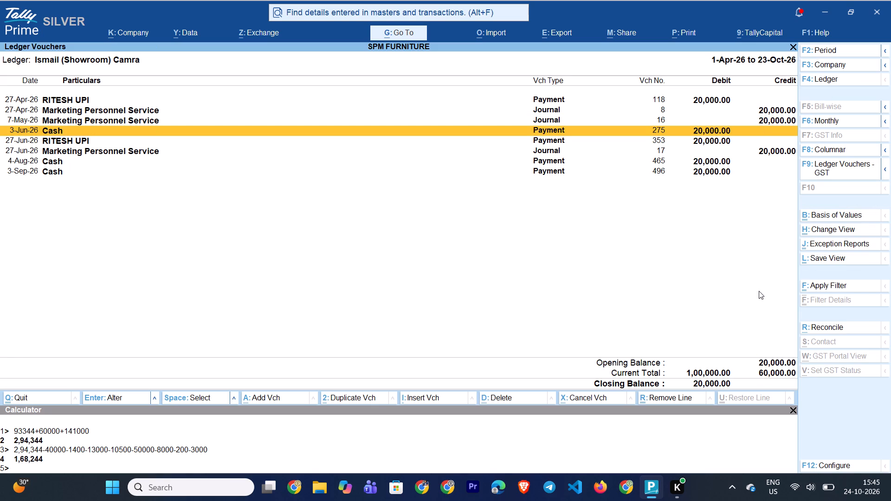
{"action": "key", "text": "Right"}
{"action": "key", "text": "Down"}
{"action": "key", "text": "Down"}
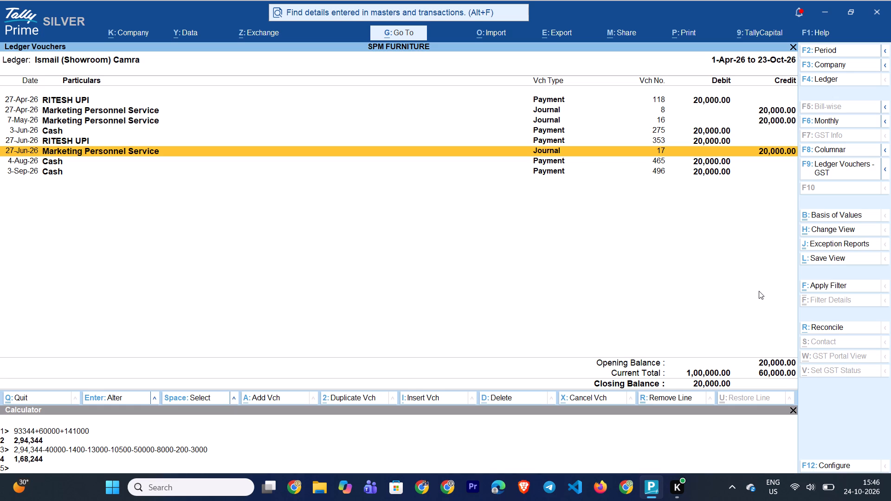
{"action": "key", "text": "Up"}
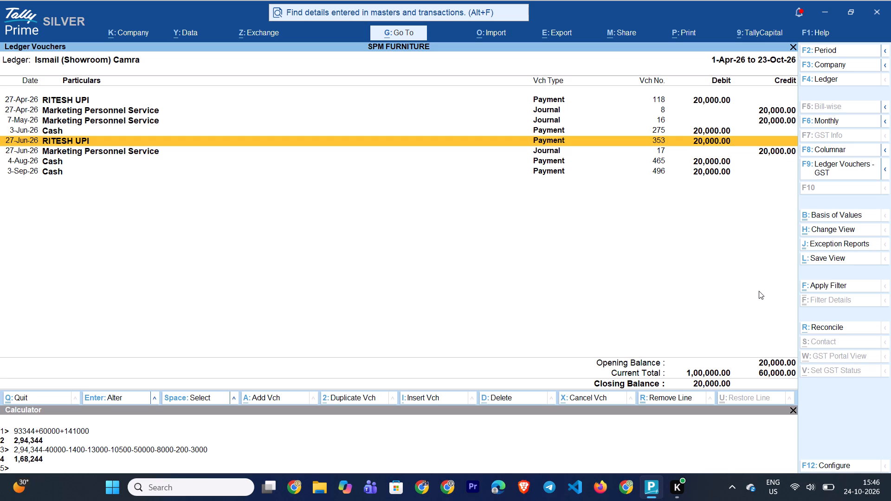
{"action": "key", "text": "Up"}
{"action": "key", "text": "Up"}
{"action": "key", "text": "Up"}
{"action": "key", "text": "Up"}
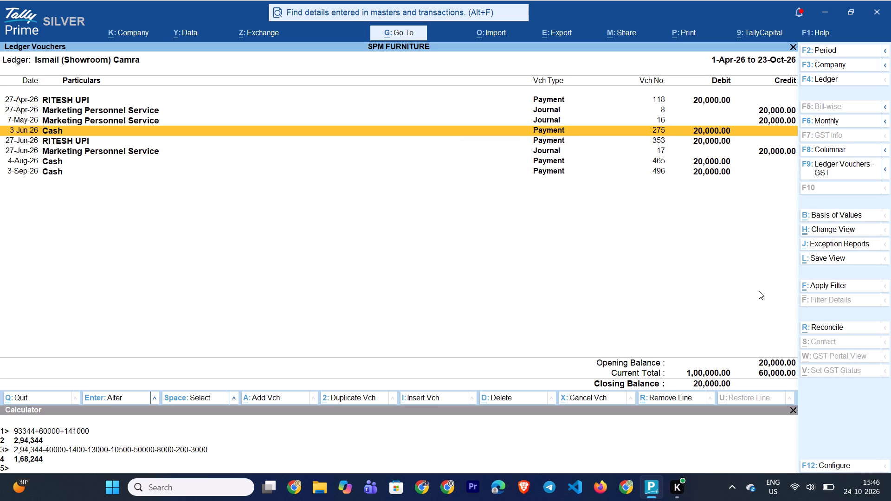
{"action": "key", "text": "Down"}
{"action": "key", "text": "Up"}
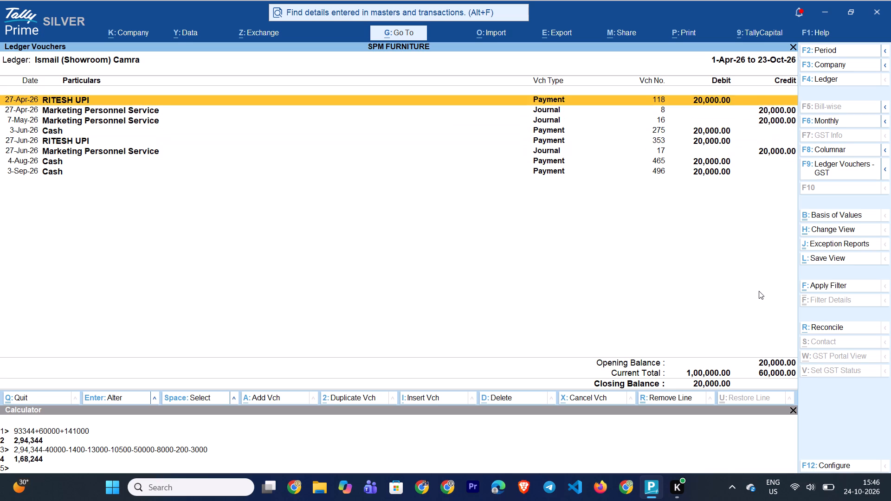
{"action": "key", "text": "Down"}
{"action": "key", "text": "Down"}
{"action": "key", "text": "Down"}
{"action": "key", "text": "Down"}
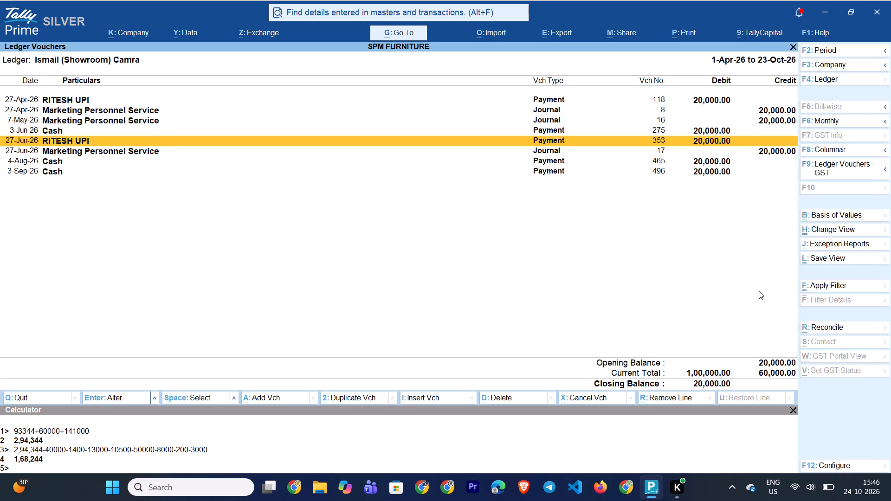
{"action": "key", "text": "Down"}
{"action": "key", "text": "Down"}
{"action": "key", "text": "Down"}
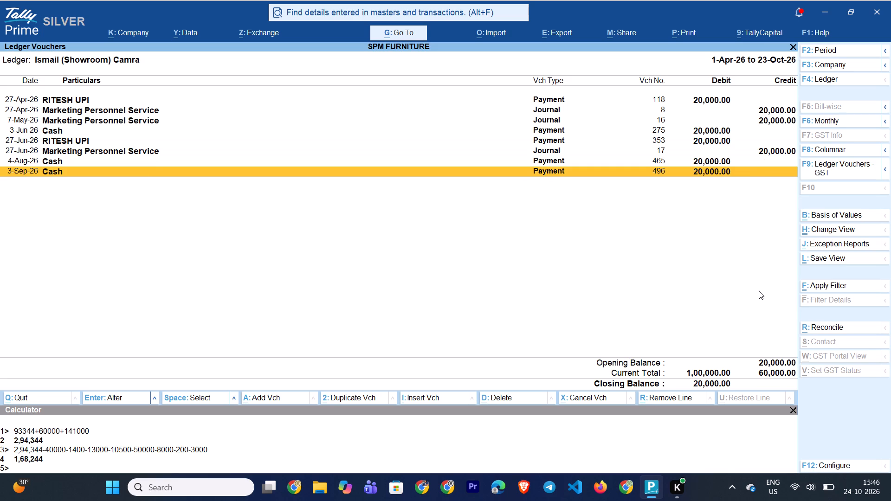
{"action": "key", "text": "Up"}
{"action": "key", "text": "Up"}
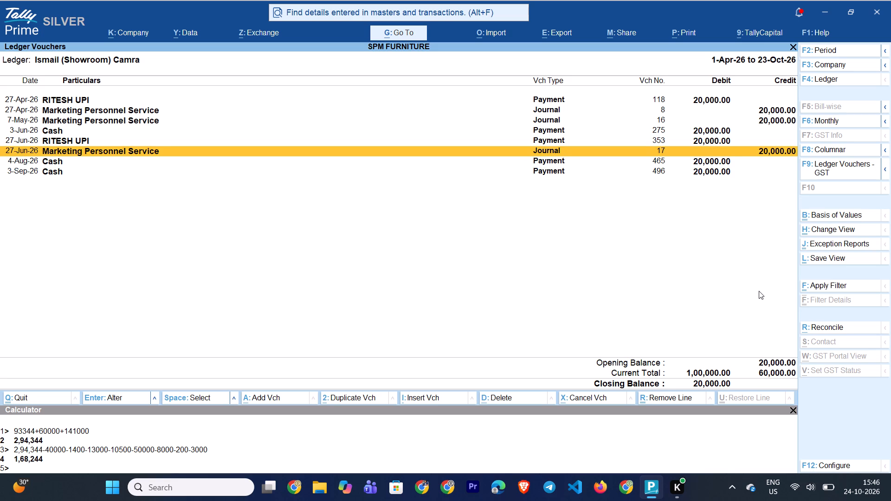
{"action": "key", "text": "Up"}
{"action": "key", "text": "Up"}
{"action": "key", "text": "Escape"}
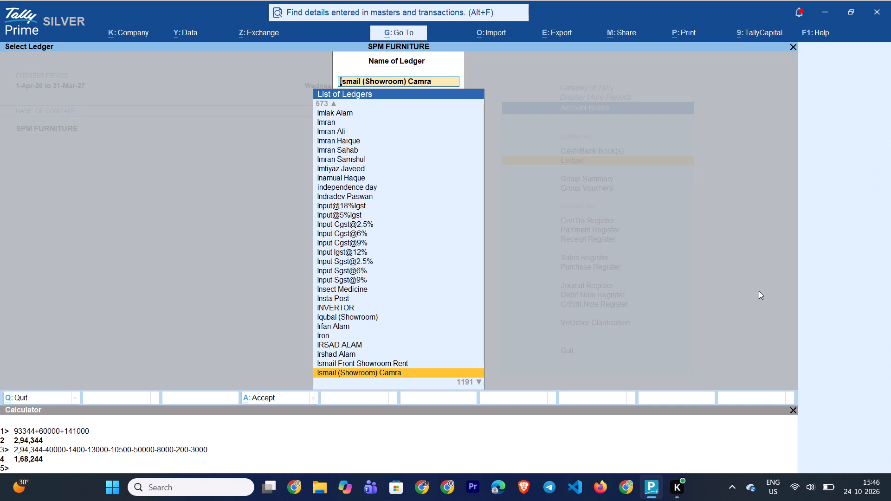
{"action": "key", "text": "ctrl+Return"}
{"action": "key", "text": "Return"}
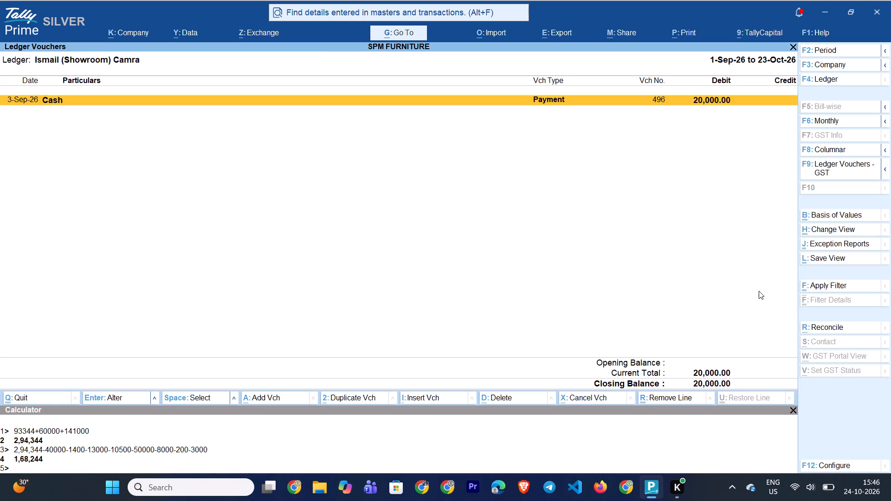
{"action": "key", "text": "F2"}
{"action": "type", "text": "1-4+"}
{"action": "key", "text": "Return"}
{"action": "key", "text": "Return"}
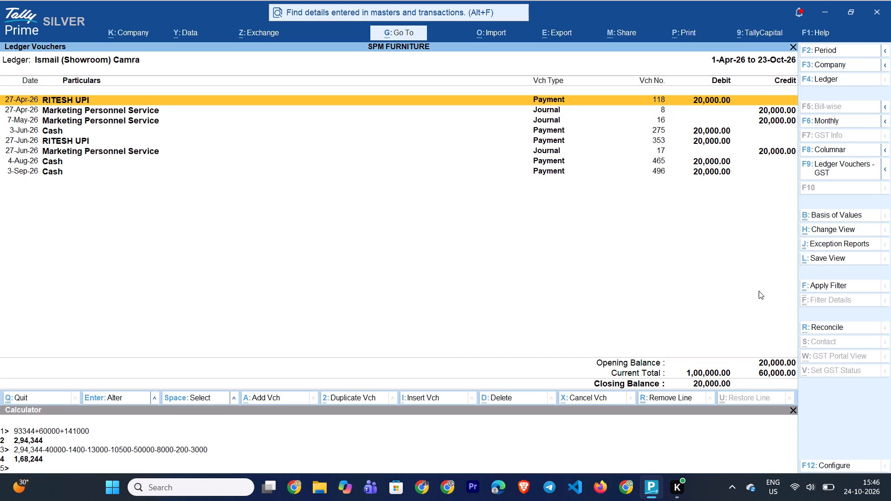
View payment voucher 118 dated 27-Apr-26 and its RITESH UPI ledger master, closing both without changes.
{"action": "key", "text": "Return"}
{"action": "key", "text": "Return"}
{"action": "key", "text": "ctrl+Return"}
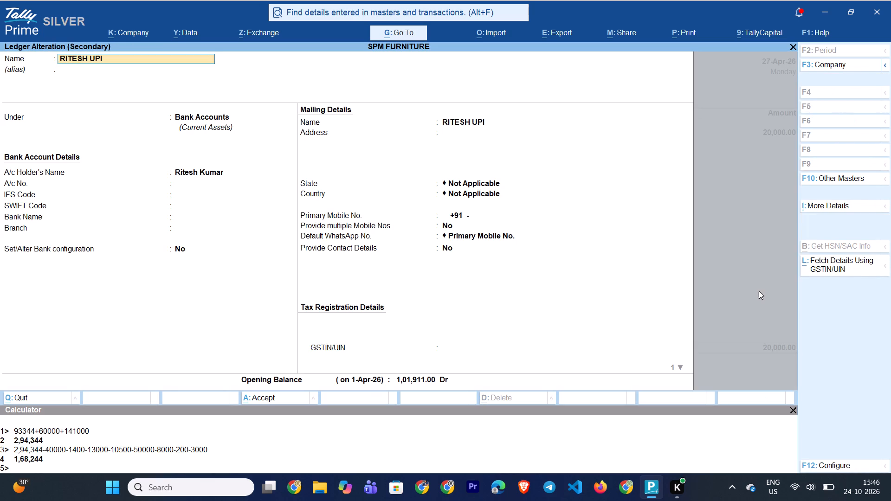
{"action": "key", "text": "Escape"}
{"action": "key", "text": "Escape"}
{"action": "key", "text": "Escape"}
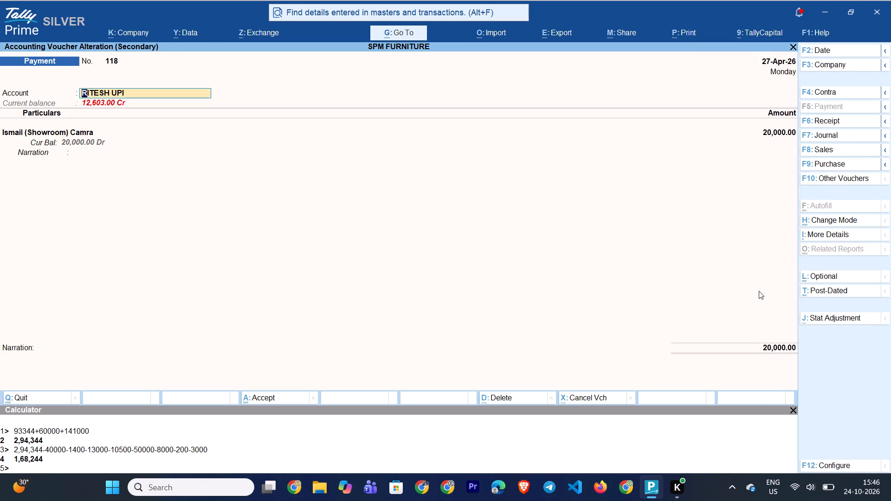
{"action": "key", "text": "Return"}
{"action": "key", "text": "Escape"}
{"action": "key", "text": "Escape"}
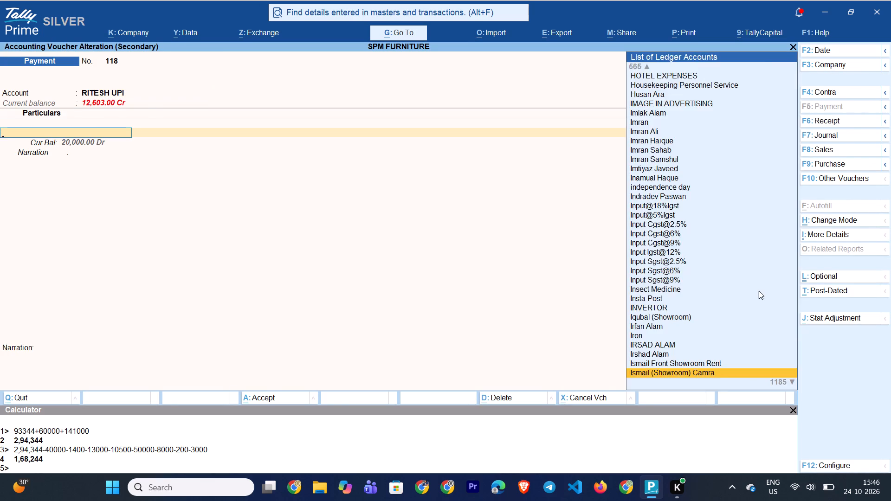
{"action": "key", "text": "Escape"}
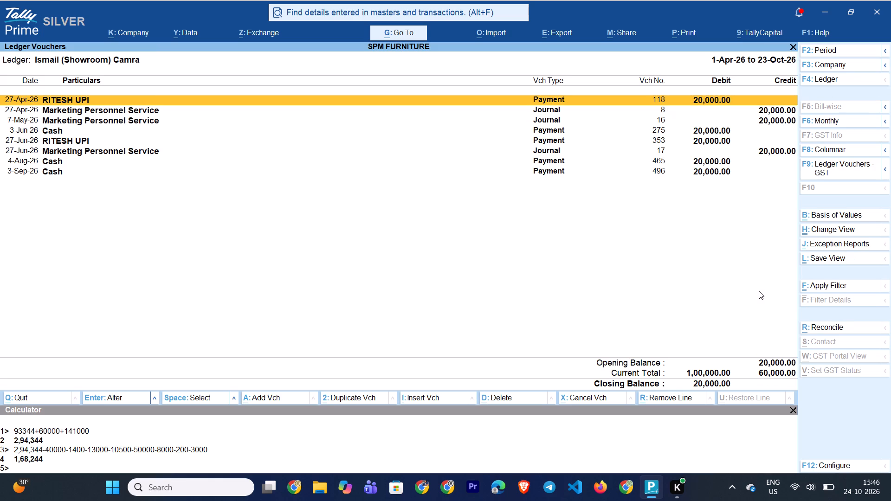
Compare the ledger's payments with its Marketing Personnel Service journals through 3-Sep-26.
{"action": "key", "text": "Down"}
{"action": "key", "text": "Down"}
{"action": "key", "text": "Down"}
{"action": "key", "text": "Down"}
{"action": "key", "text": "Down"}
{"action": "key", "text": "Down"}
{"action": "key", "text": "Down"}
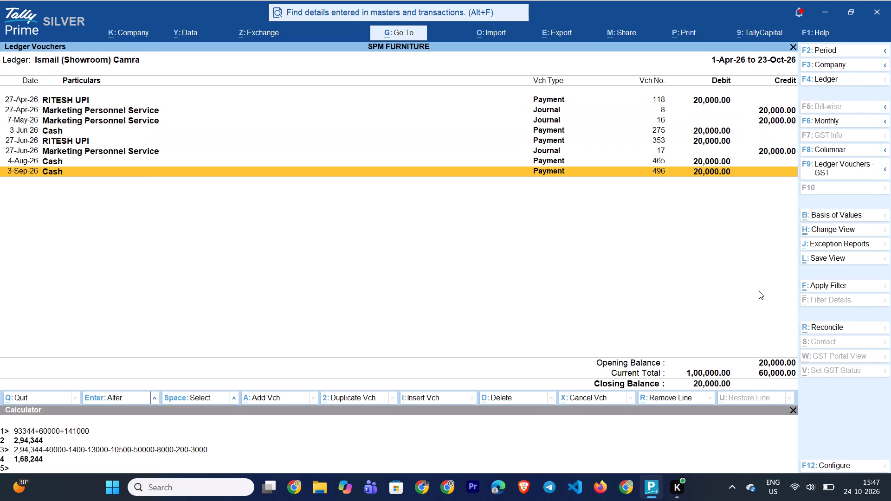
{"action": "key", "text": "Down"}
{"action": "key", "text": "Up"}
{"action": "key", "text": "Up"}
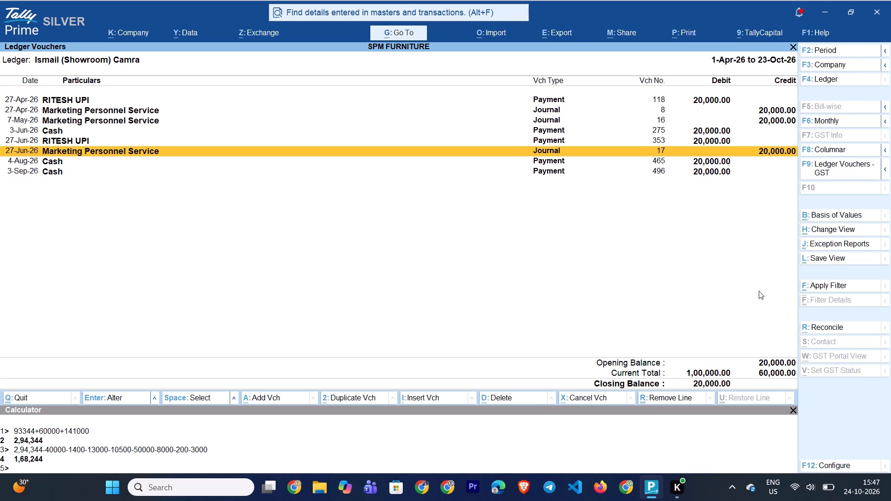
{"action": "key", "text": "Down"}
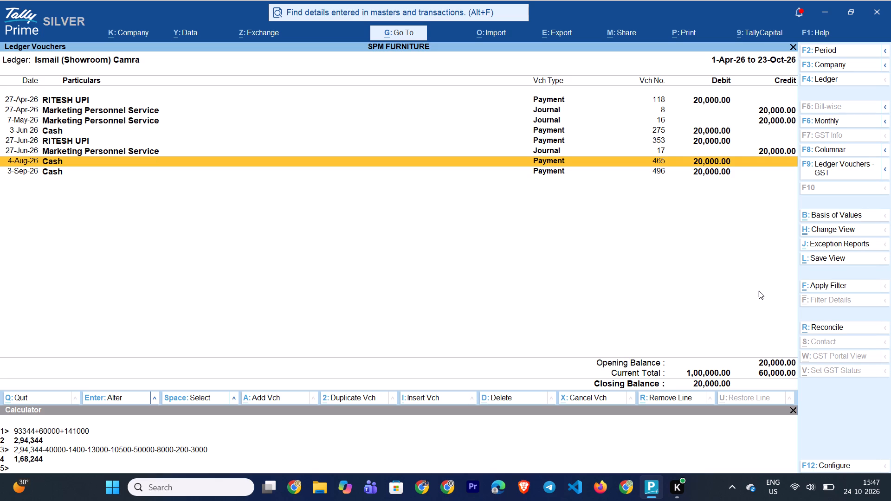
{"action": "key", "text": "Down"}
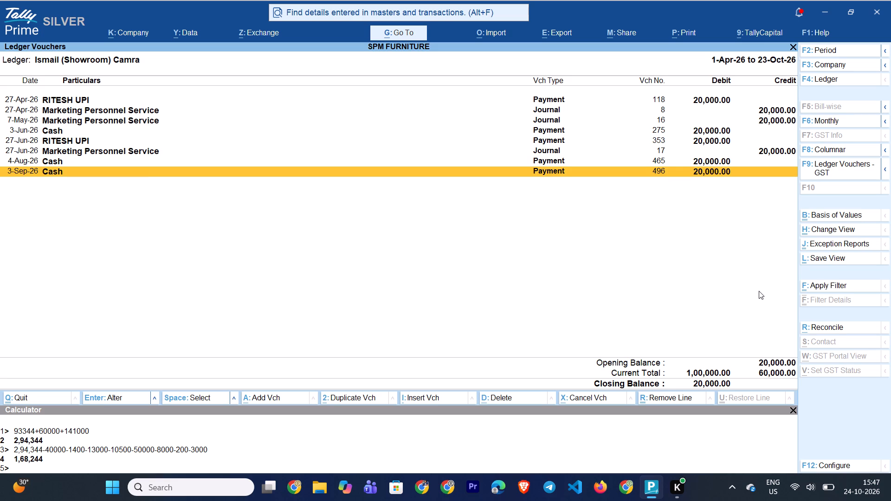
{"action": "key", "text": "alt+a"}
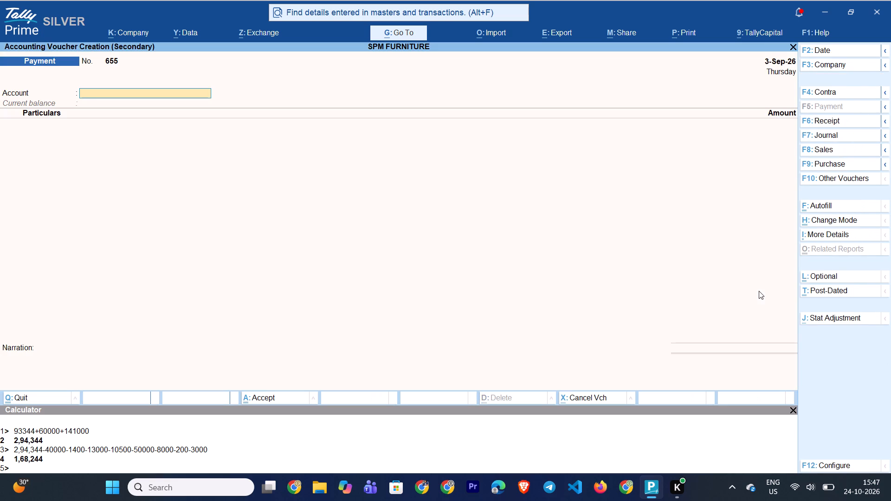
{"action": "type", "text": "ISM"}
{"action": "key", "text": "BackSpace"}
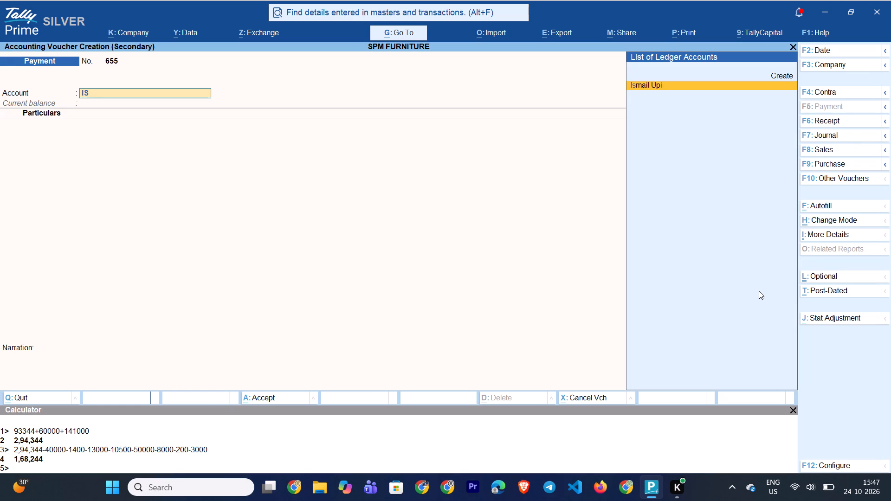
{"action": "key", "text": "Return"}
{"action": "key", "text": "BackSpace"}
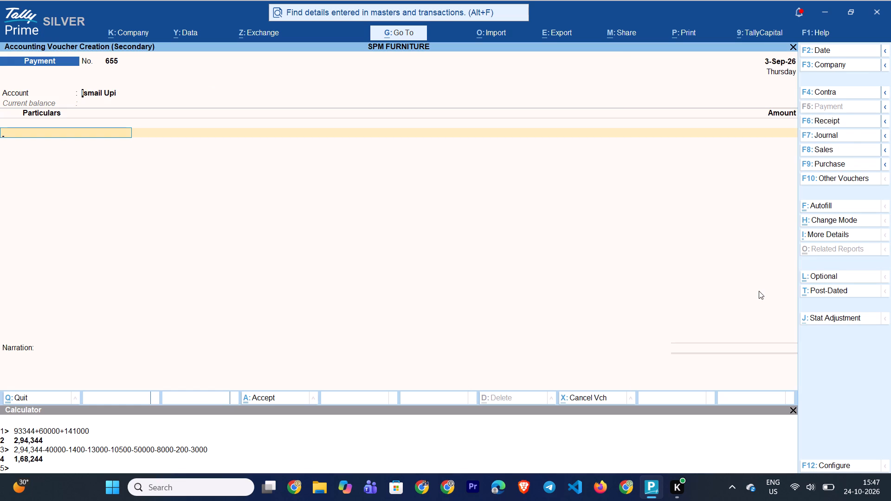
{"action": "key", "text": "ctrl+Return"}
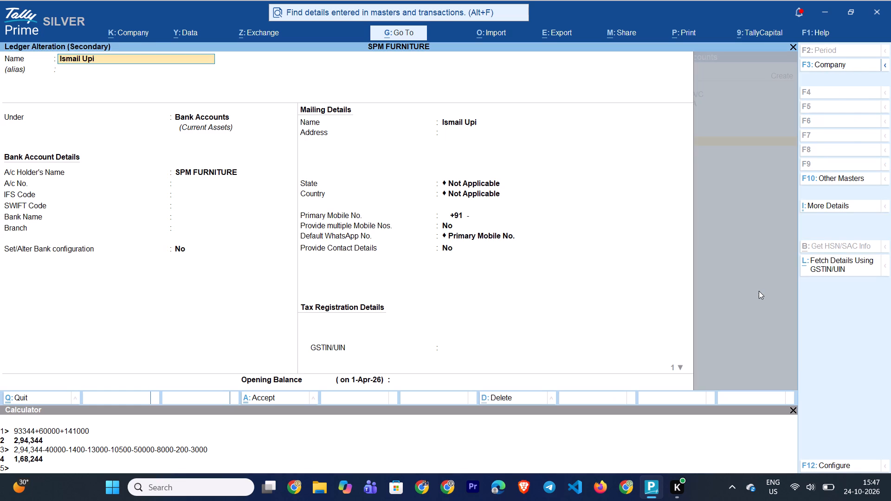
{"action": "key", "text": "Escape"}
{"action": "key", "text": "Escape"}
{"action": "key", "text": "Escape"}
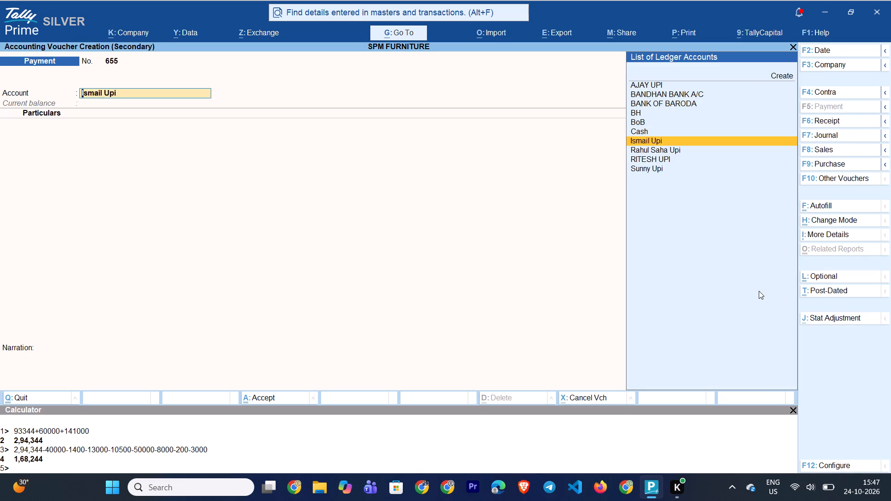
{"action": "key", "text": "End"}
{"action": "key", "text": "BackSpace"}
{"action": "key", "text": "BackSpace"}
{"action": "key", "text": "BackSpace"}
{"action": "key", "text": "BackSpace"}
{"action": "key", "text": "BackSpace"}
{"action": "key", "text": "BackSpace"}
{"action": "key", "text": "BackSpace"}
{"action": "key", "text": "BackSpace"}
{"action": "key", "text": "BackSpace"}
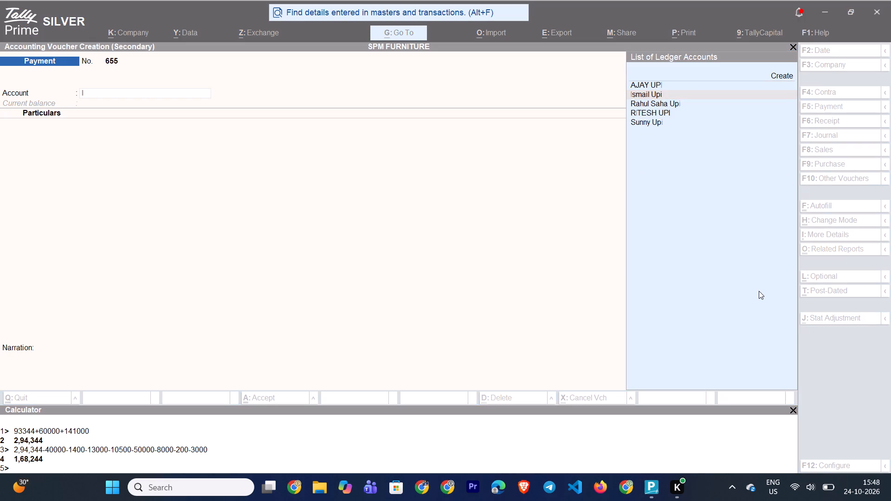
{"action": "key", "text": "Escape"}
Switch the new voucher to a Journal and debit the Ismail (Showroom) Camra ledger with 4,400.
{"action": "key", "text": "F7"}
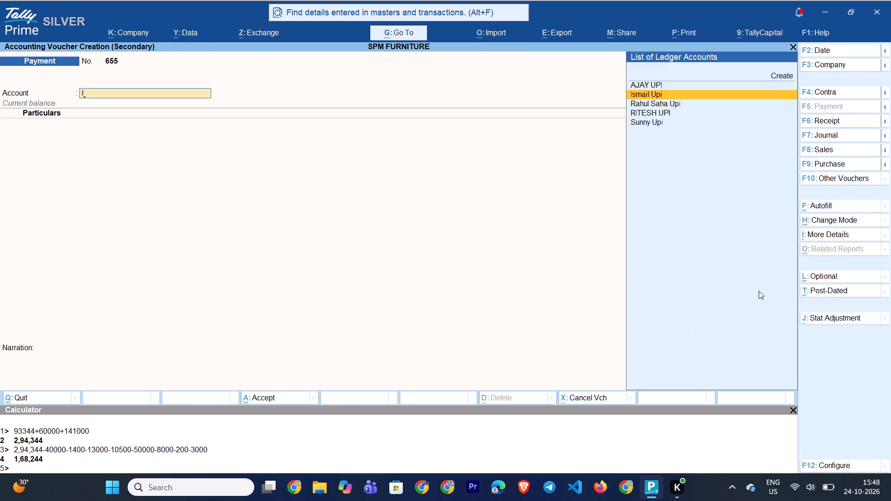
{"action": "type", "text": "ISM"}
{"action": "key", "text": "Down"}
{"action": "key", "text": "Down"}
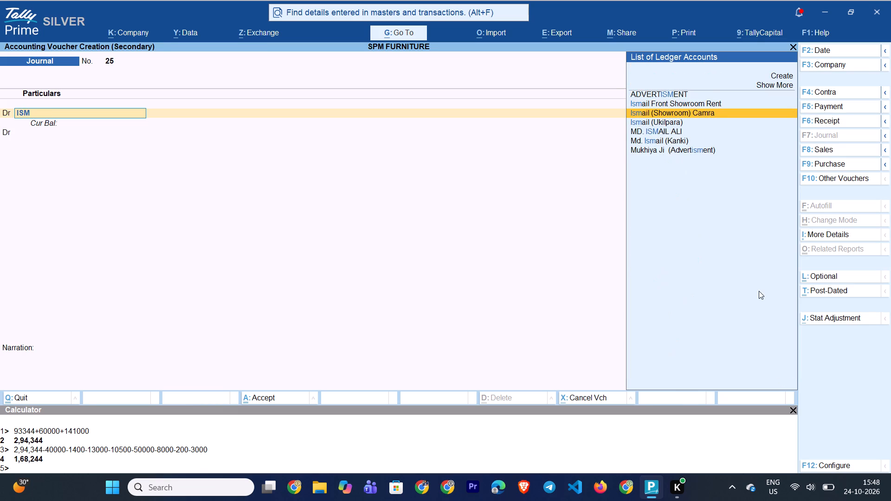
{"action": "key", "text": "Return"}
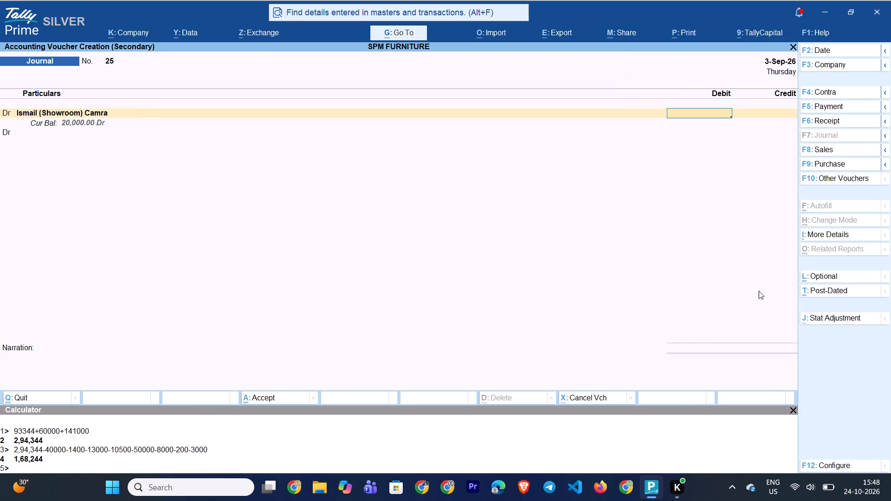
{"action": "type", "text": "4400"}
{"action": "key", "text": "Return"}
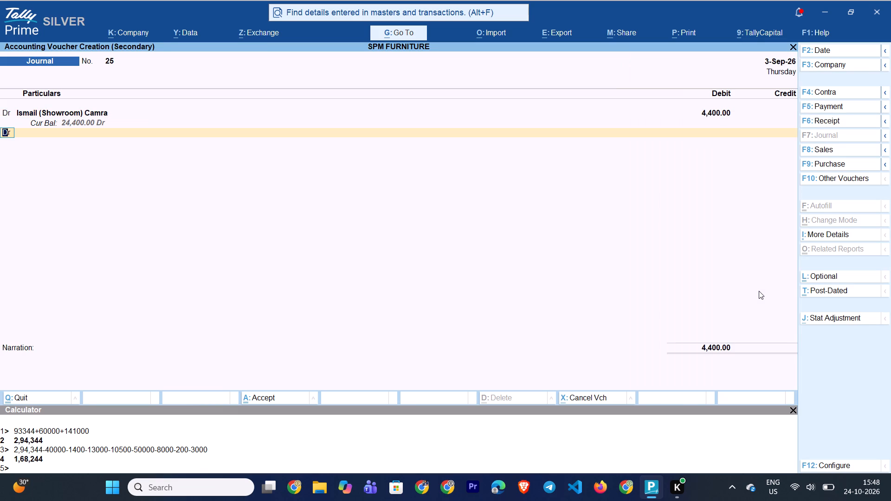
Set the journal's second entry line to Cr.
{"action": "key", "text": "t"}
{"action": "key", "text": "Return"}
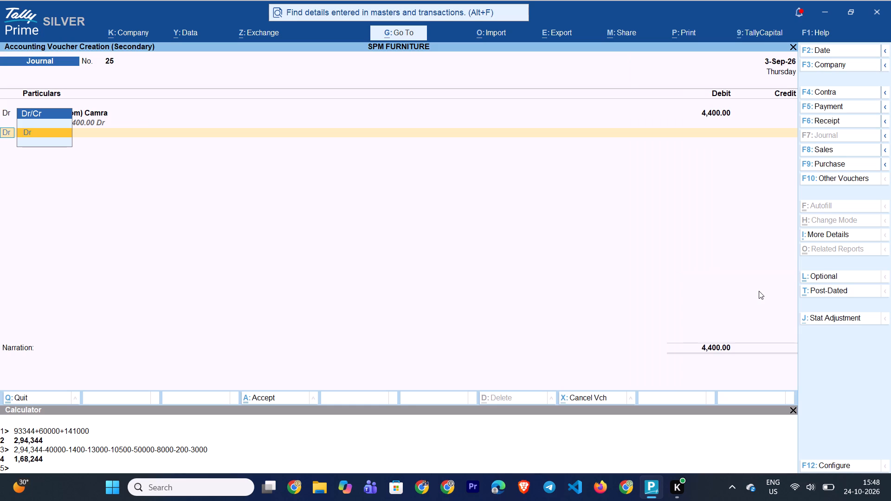
{"action": "key", "text": "BackSpace"}
{"action": "key", "text": "BackSpace"}
{"action": "key", "text": "Return"}
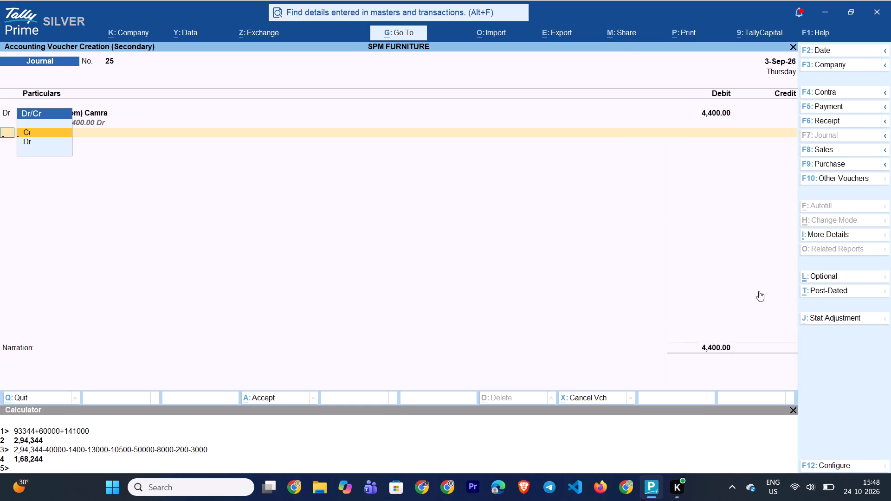
Search the ledger accounts for the credit line using RIT, RITESH and UPI, clearing each search.
{"action": "type", "text": "RIT"}
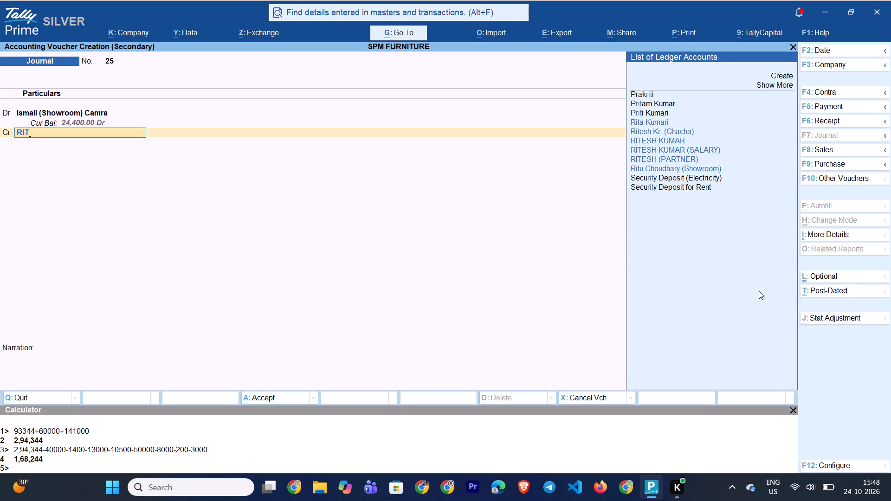
{"action": "key", "text": "Down"}
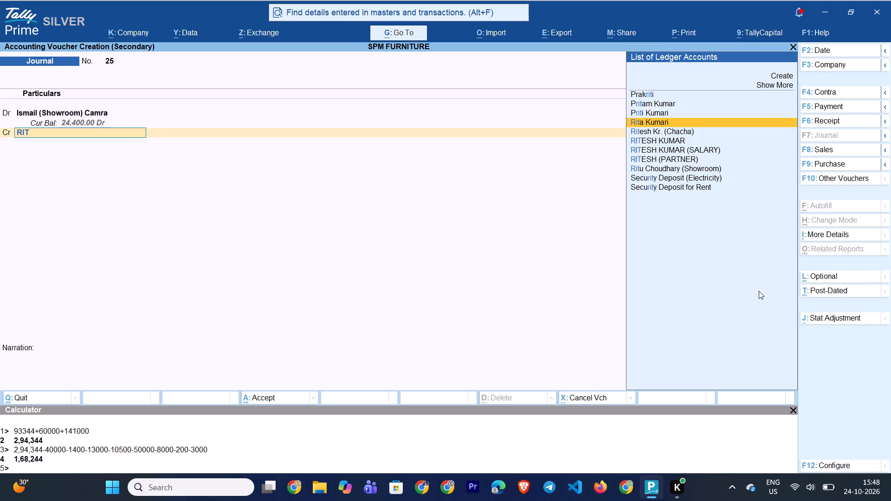
{"action": "type", "text": "ESH"}
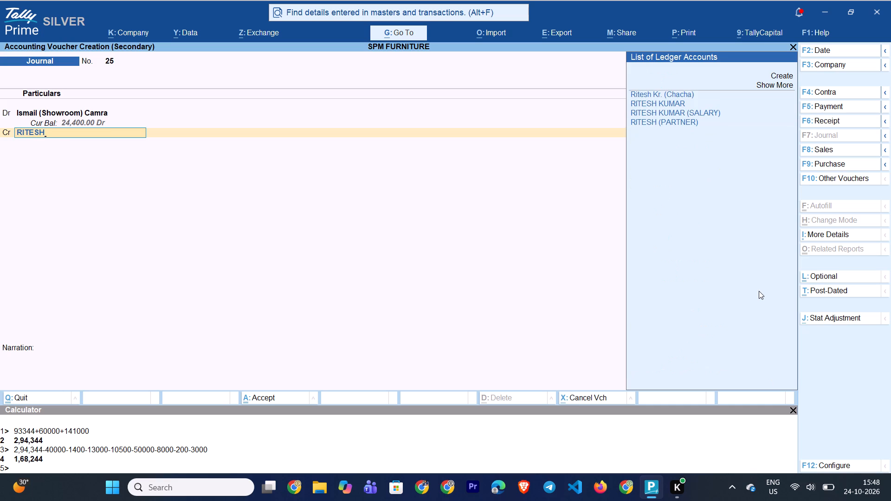
{"action": "key", "text": "BackSpace"}
{"action": "key", "text": "BackSpace"}
{"action": "key", "text": "BackSpace"}
{"action": "key", "text": "BackSpace"}
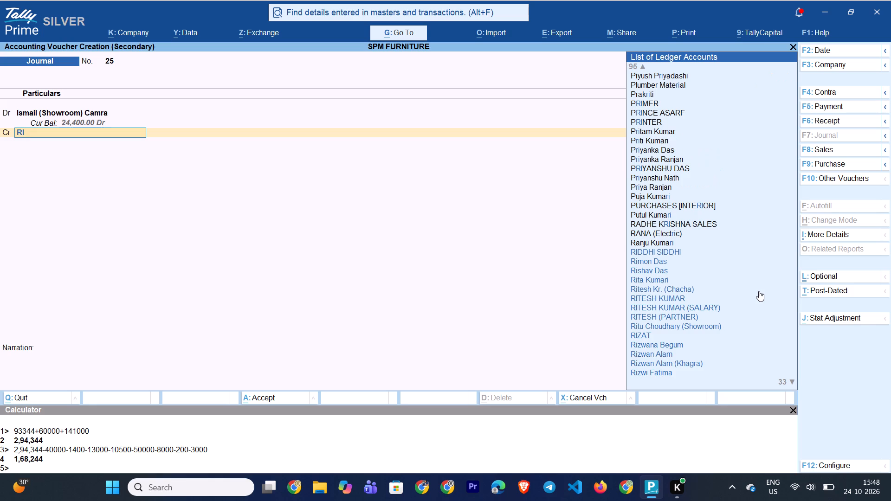
{"action": "key", "text": "BackSpace"}
{"action": "key", "text": "BackSpace"}
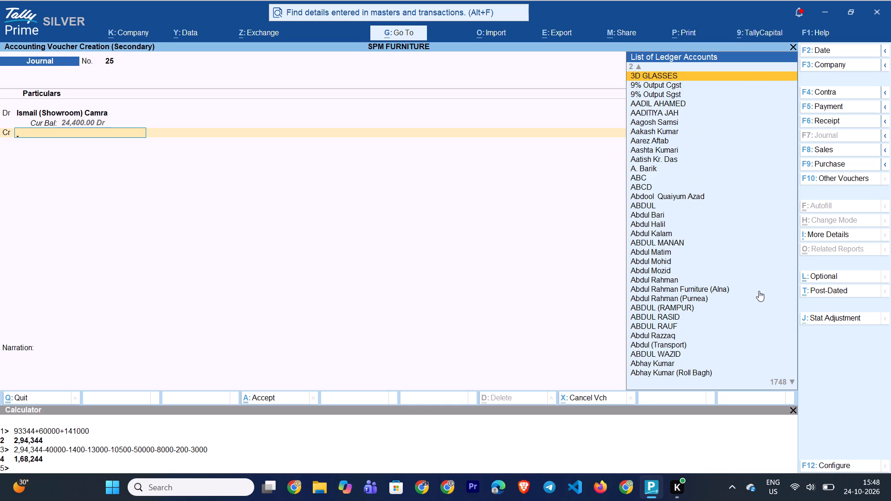
{"action": "type", "text": "RIT"}
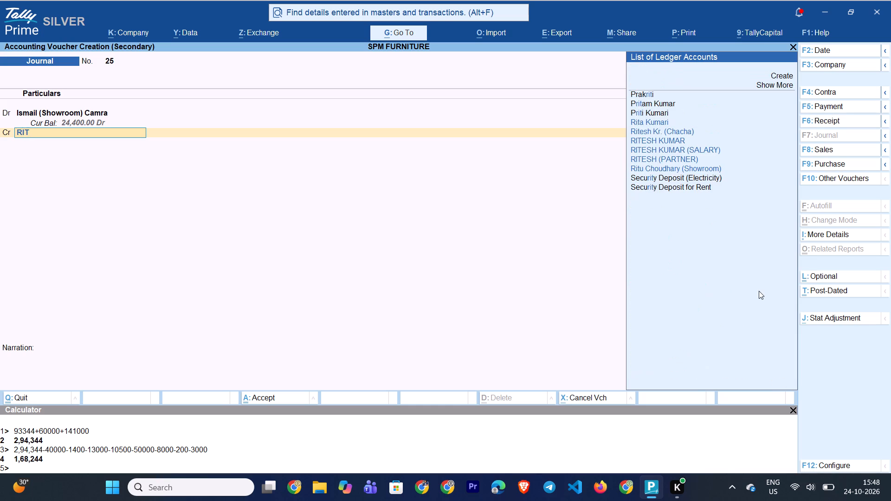
{"action": "key", "text": "BackSpace"}
{"action": "key", "text": "BackSpace"}
{"action": "key", "text": "BackSpace"}
{"action": "type", "text": "UPI"}
{"action": "key", "text": "BackSpace"}
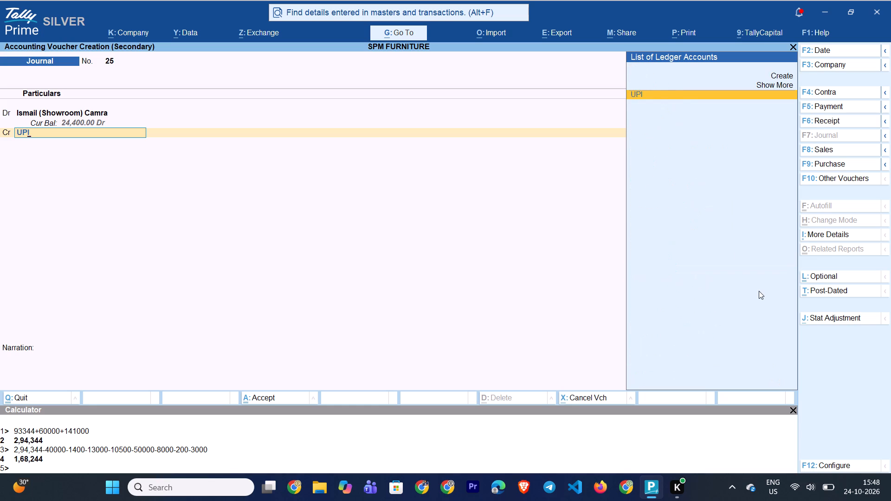
{"action": "key", "text": "BackSpace"}
{"action": "key", "text": "BackSpace"}
{"action": "key", "text": "BackSpace"}
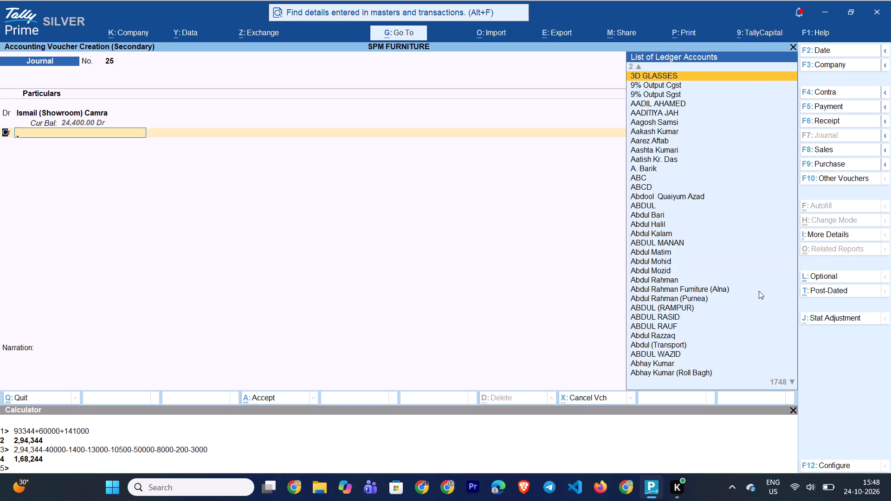
Return to the debit line's ledger field and look through the ledger accounts matching RIT.
{"action": "key", "text": "BackSpace"}
{"action": "key", "text": "BackSpace"}
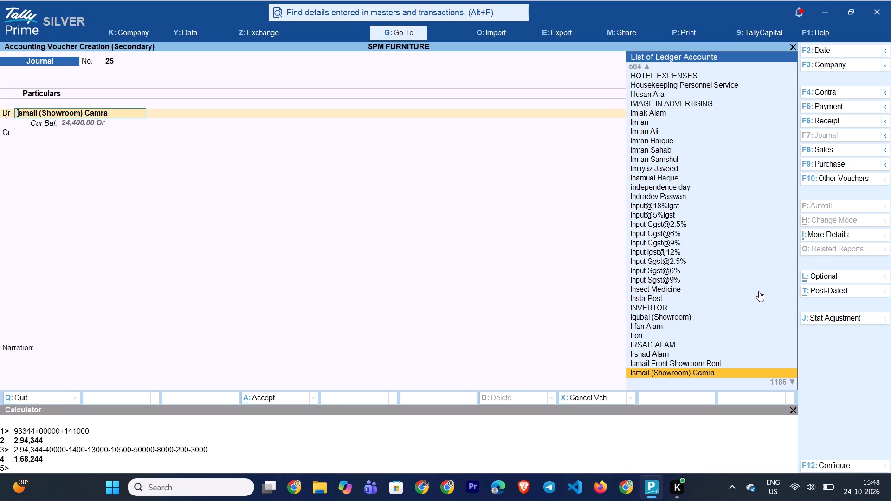
{"action": "type", "text": "RIT"}
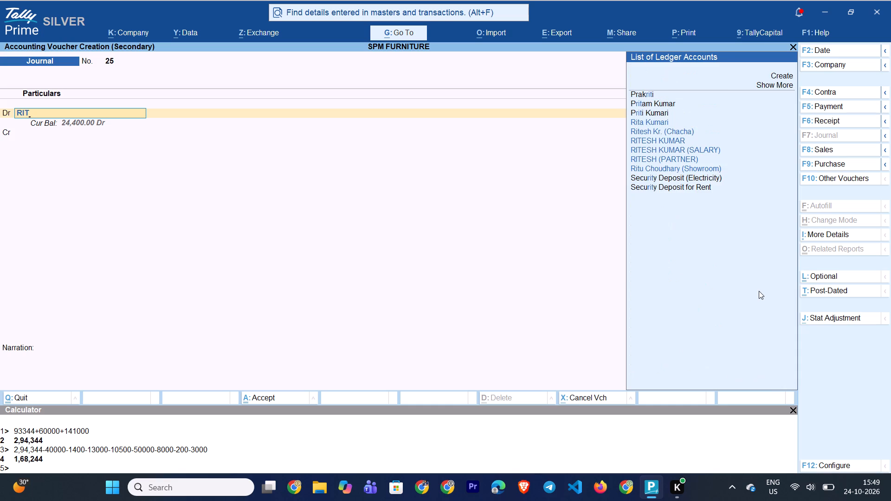
{"action": "key", "text": "Down"}
{"action": "key", "text": "Down"}
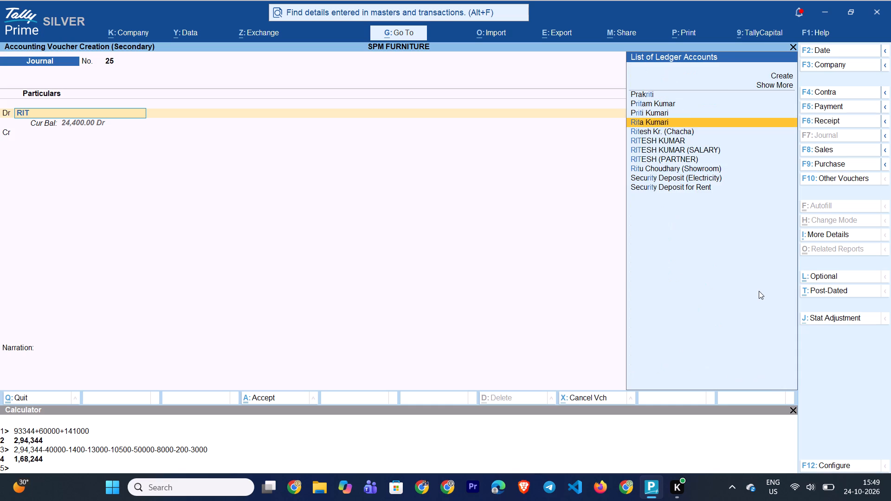
{"action": "key", "text": "Down"}
{"action": "key", "text": "Down"}
{"action": "key", "text": "Down"}
{"action": "key", "text": "Down"}
{"action": "key", "text": "Down"}
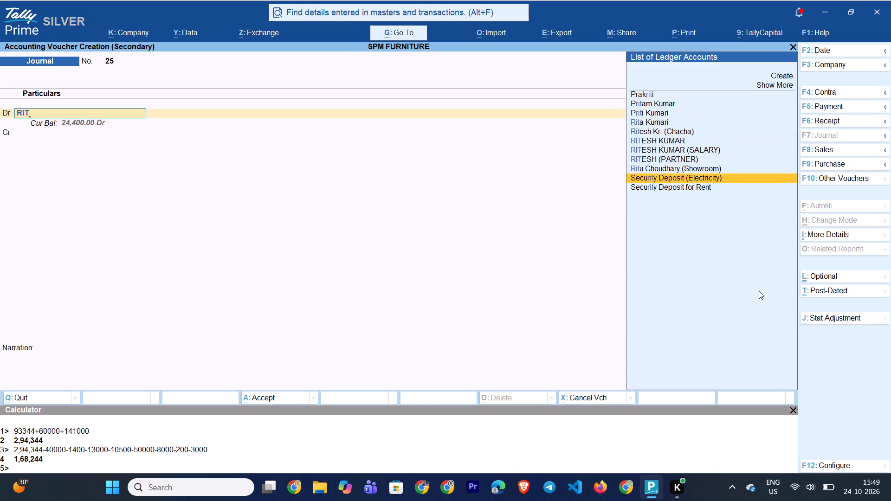
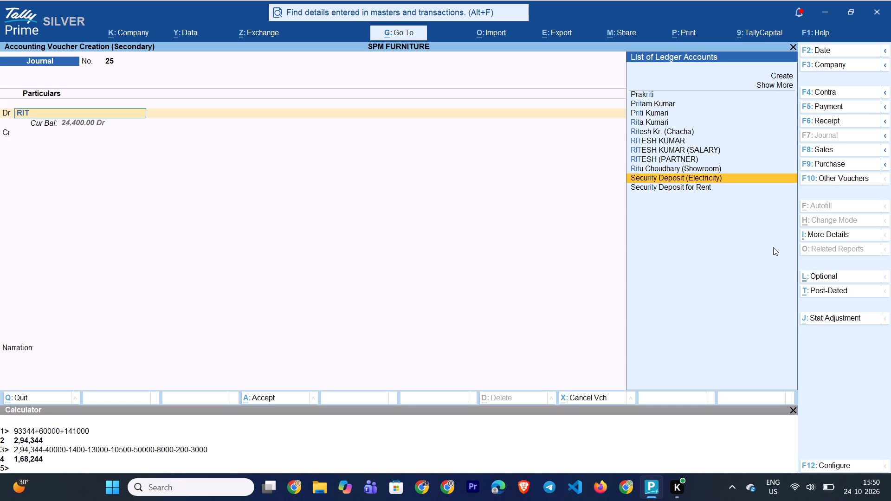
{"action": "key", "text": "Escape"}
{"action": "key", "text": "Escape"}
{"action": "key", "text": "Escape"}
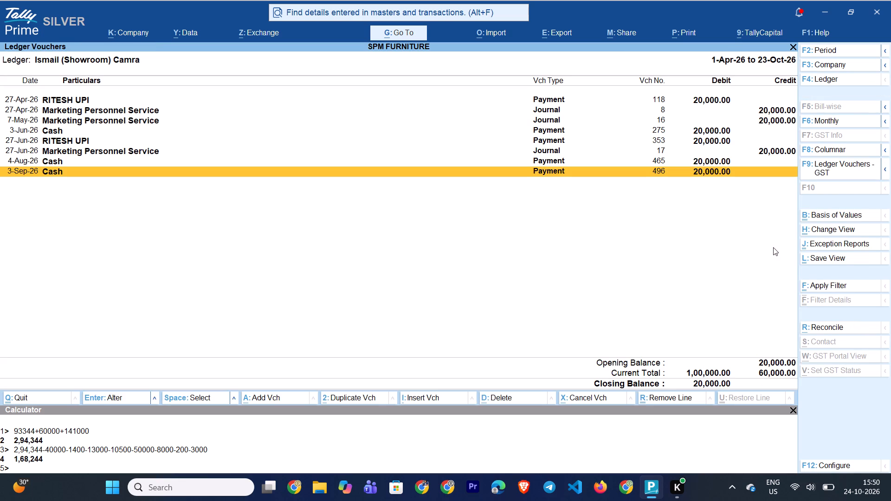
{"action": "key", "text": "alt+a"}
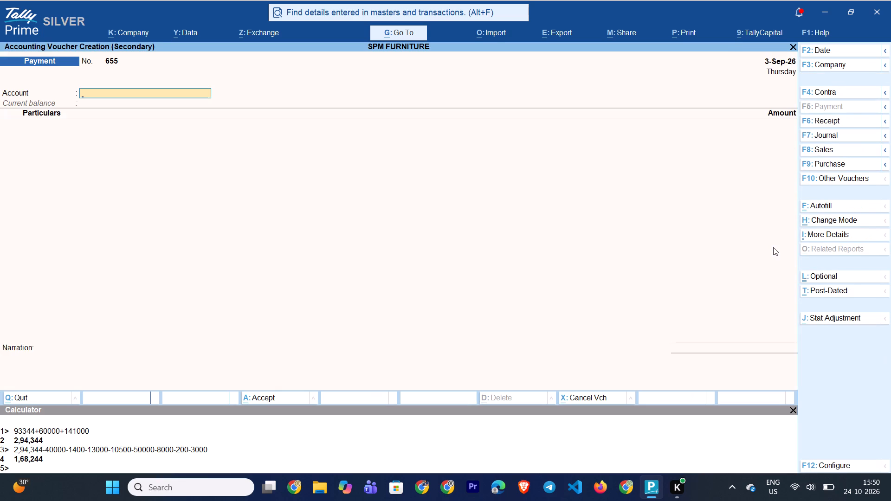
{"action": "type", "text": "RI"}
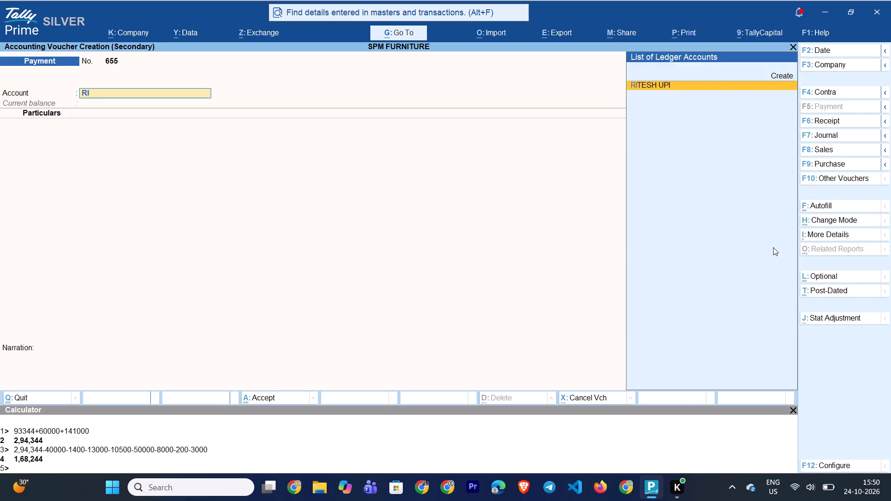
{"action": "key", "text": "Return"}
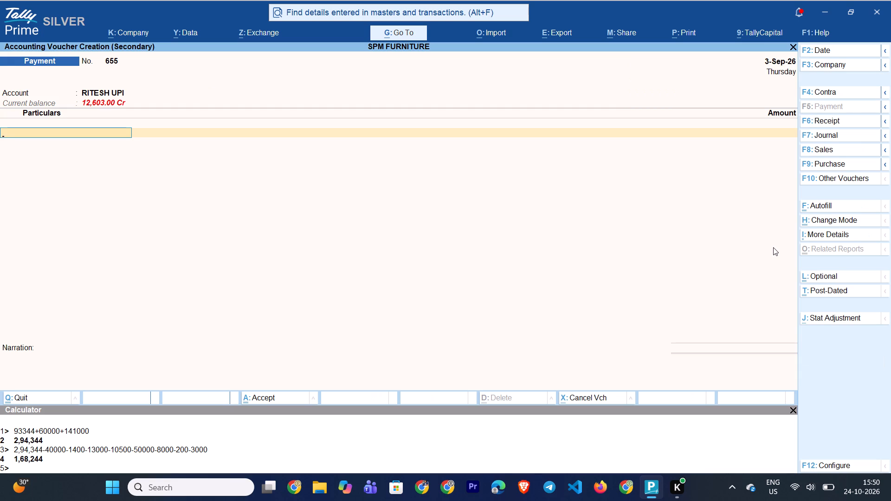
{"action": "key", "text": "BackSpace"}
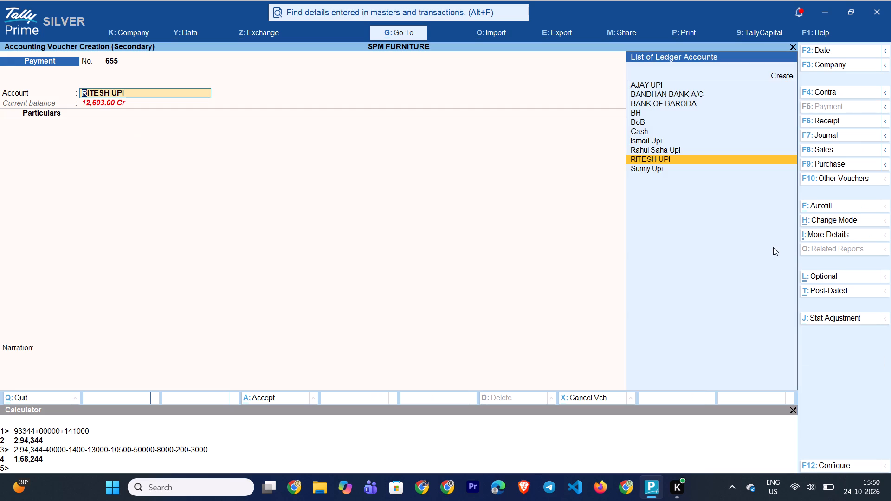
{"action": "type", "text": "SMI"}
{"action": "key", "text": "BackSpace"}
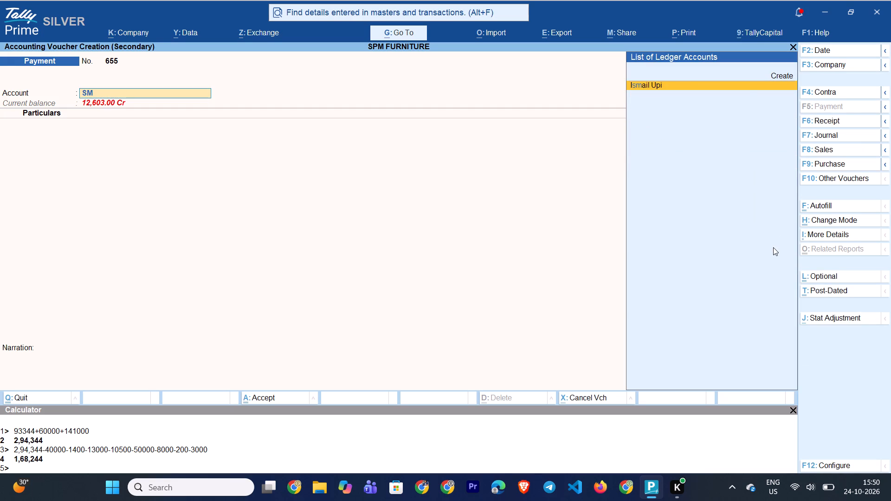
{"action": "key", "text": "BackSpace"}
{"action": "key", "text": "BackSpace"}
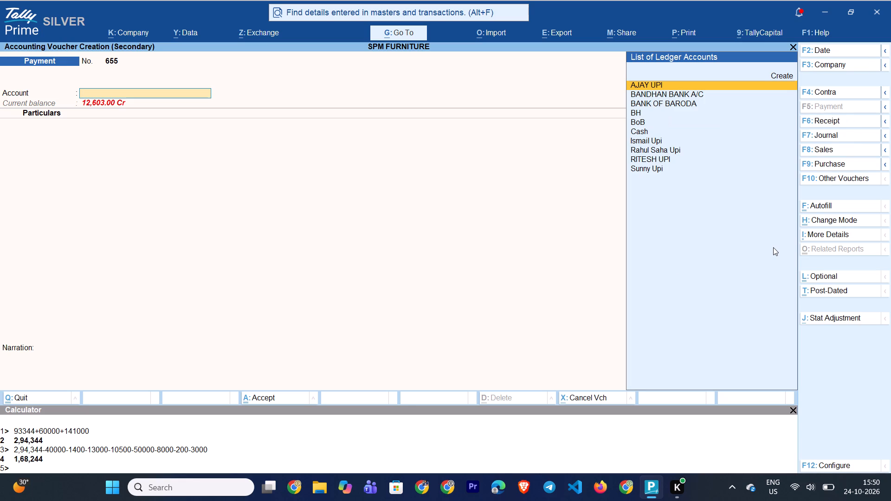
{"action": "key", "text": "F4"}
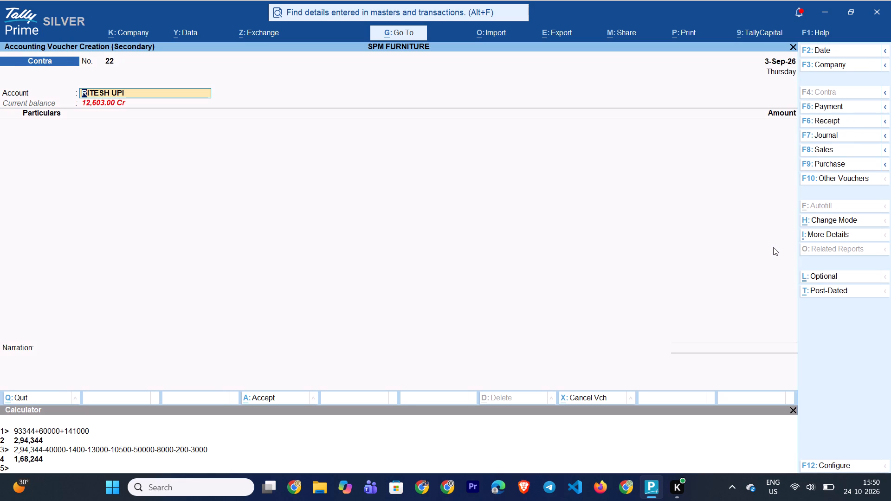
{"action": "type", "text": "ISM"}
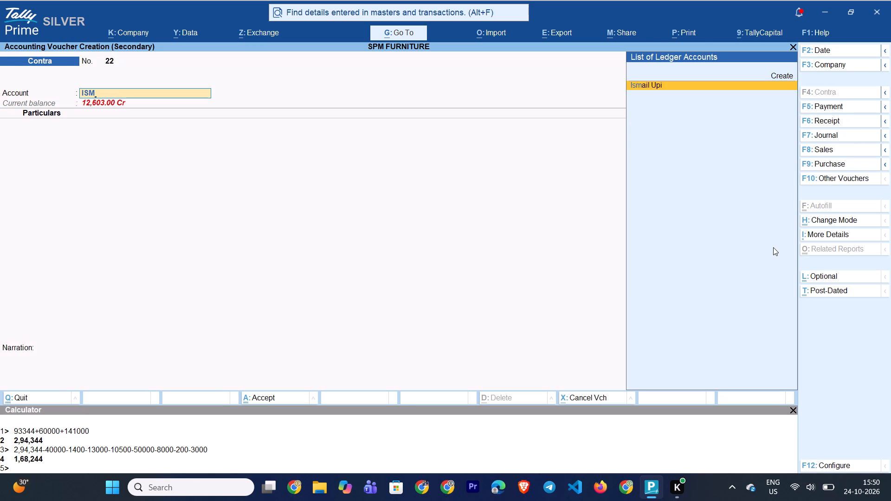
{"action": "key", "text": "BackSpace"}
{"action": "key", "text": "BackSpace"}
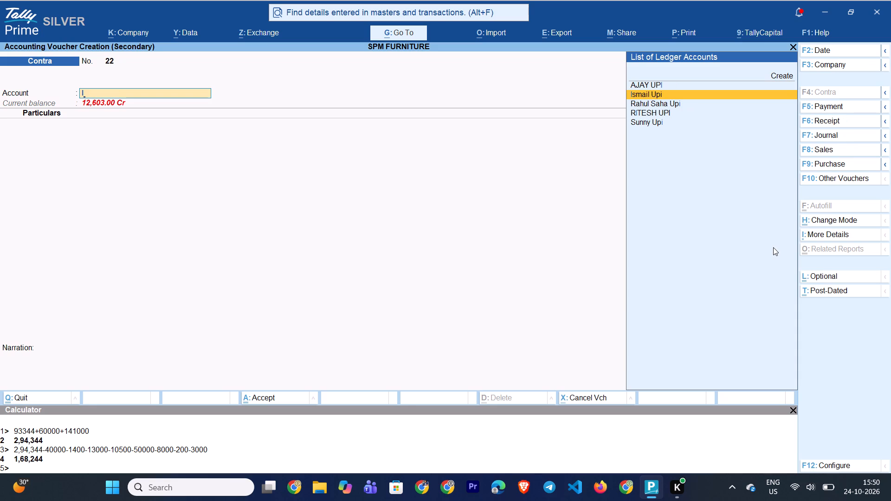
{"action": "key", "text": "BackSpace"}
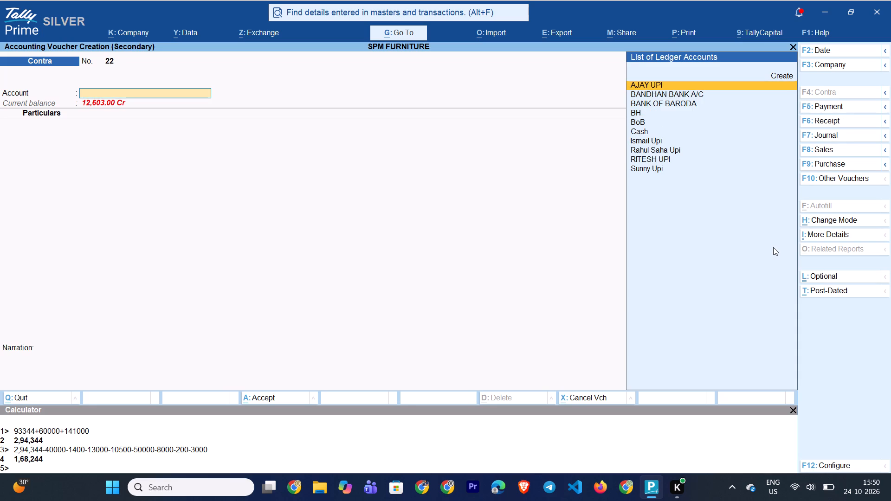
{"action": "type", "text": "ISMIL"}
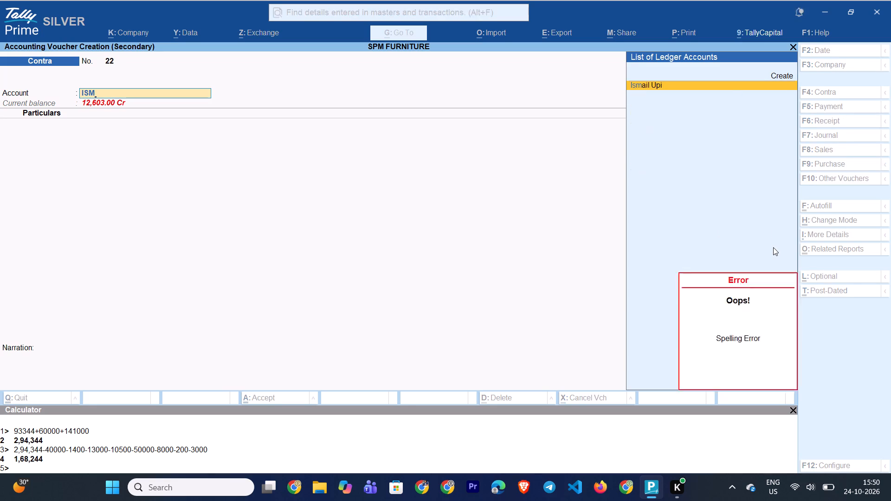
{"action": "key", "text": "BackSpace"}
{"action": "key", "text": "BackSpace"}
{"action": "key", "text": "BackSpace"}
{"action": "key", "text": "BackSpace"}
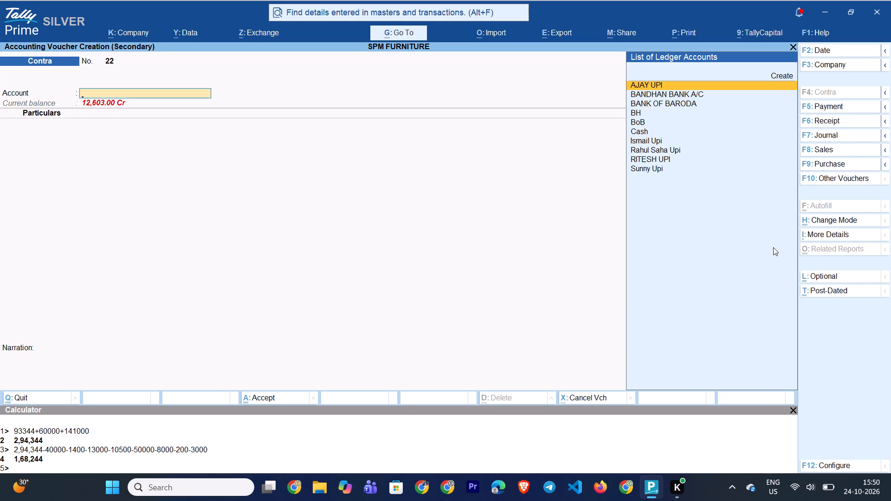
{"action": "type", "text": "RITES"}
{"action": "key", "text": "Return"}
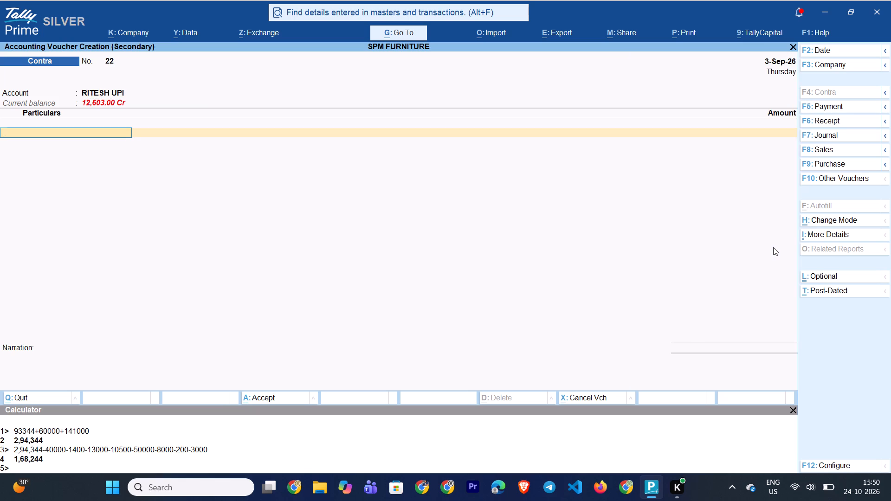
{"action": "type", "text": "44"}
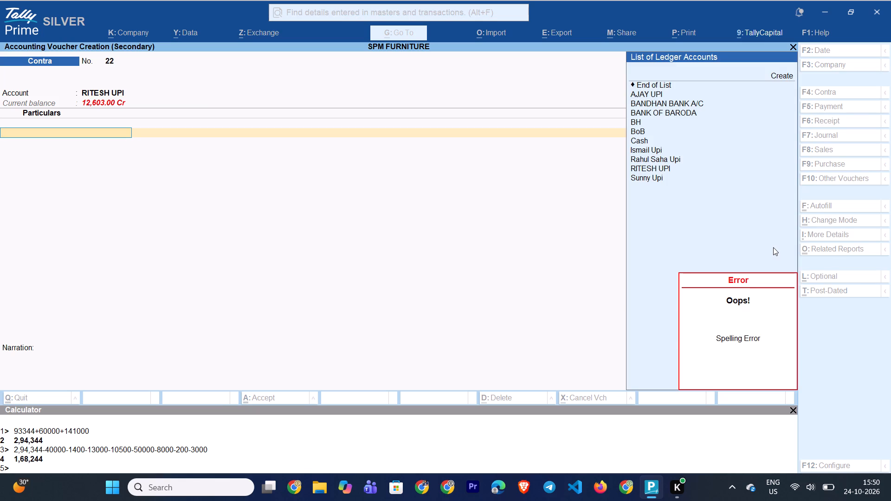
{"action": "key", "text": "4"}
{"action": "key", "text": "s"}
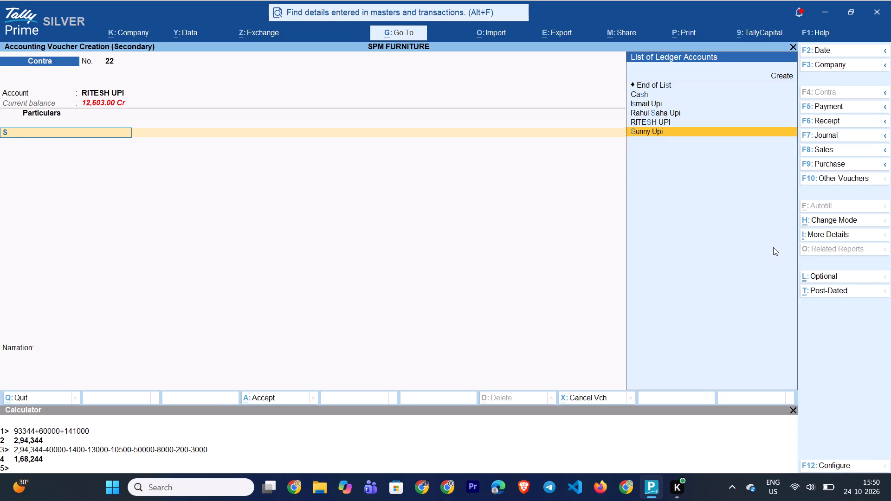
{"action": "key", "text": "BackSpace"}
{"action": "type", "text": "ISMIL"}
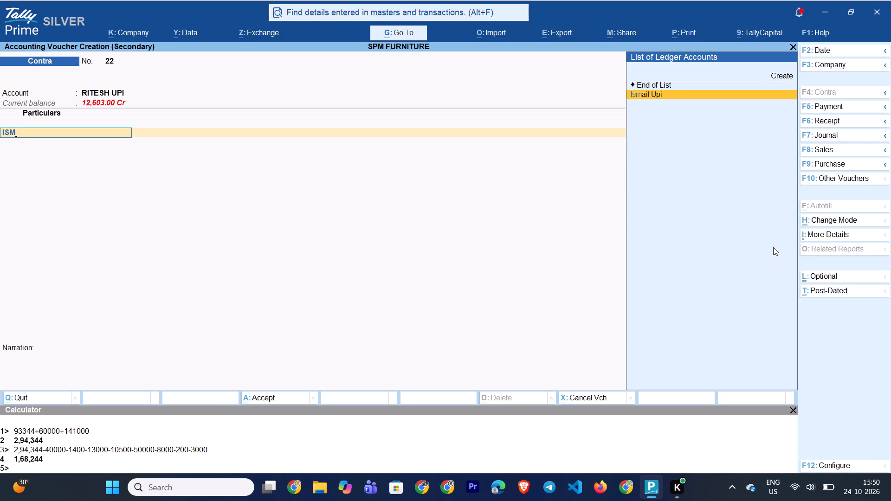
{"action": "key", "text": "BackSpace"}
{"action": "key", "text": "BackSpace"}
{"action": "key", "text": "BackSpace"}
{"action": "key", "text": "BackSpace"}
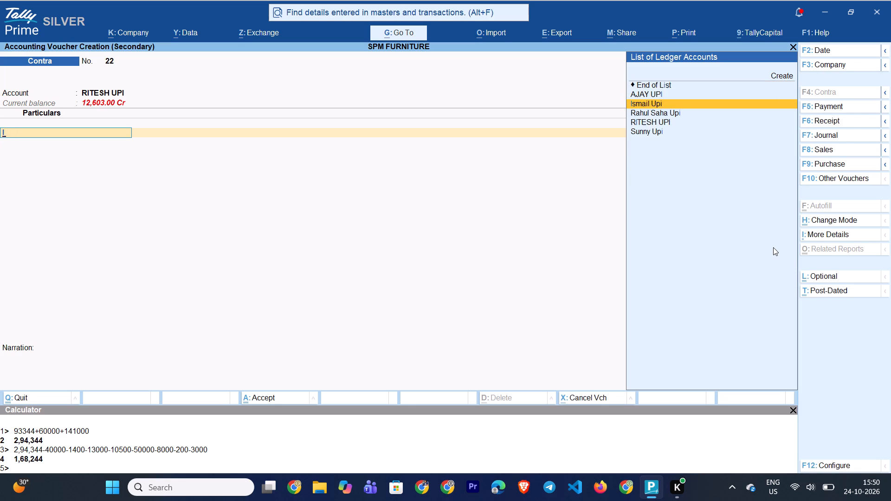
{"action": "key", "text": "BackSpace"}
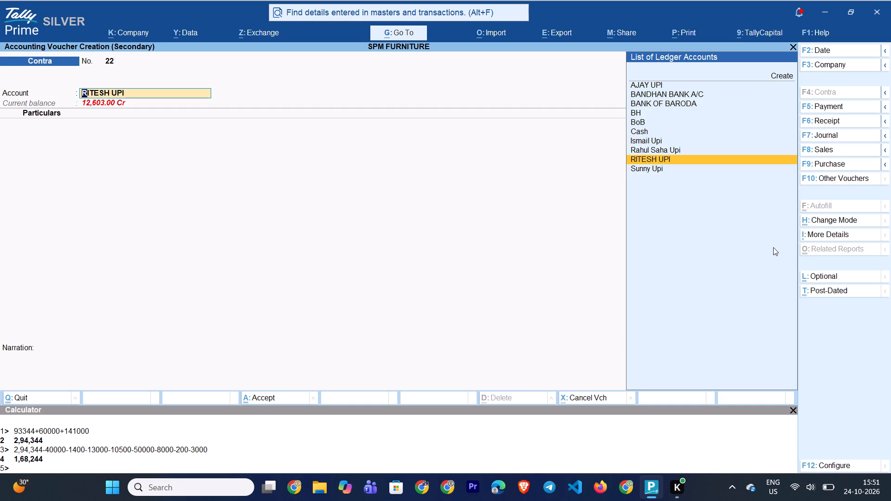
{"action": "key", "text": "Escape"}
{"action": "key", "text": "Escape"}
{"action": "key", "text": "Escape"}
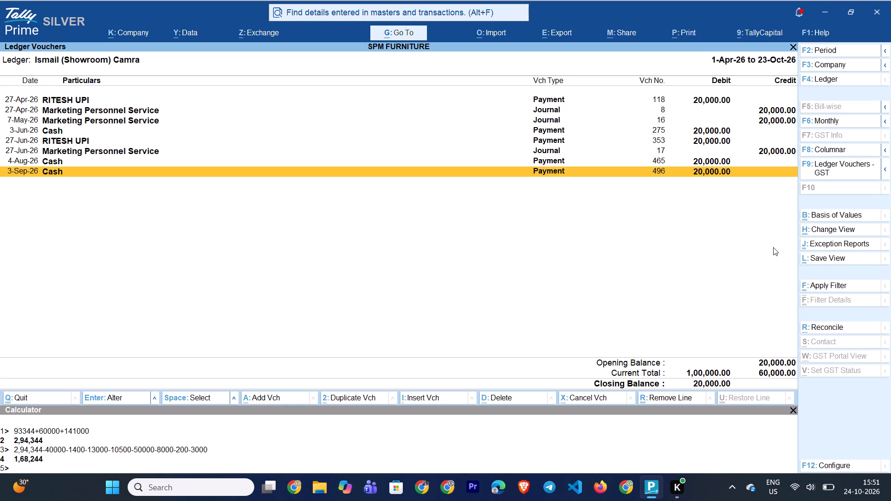
{"action": "key", "text": "Escape"}
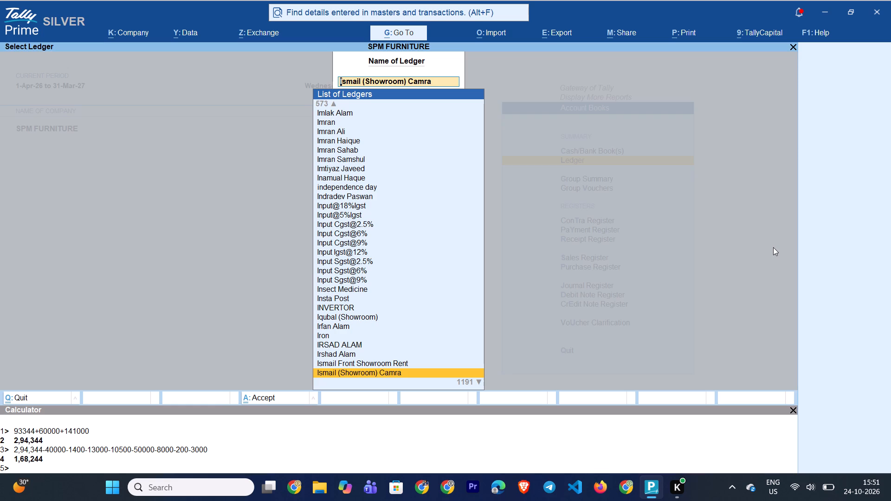
{"action": "key", "text": "Escape"}
{"action": "key", "text": "Escape"}
{"action": "key", "text": "Escape"}
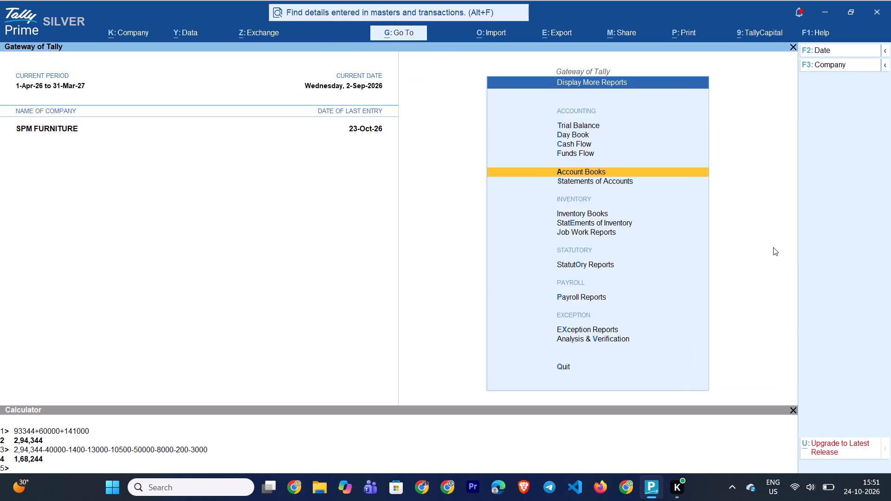
{"action": "key", "text": "Escape"}
{"action": "key", "text": "Escape"}
{"action": "key", "text": "Escape"}
{"action": "key", "text": "Escape"}
{"action": "key", "text": "Escape"}
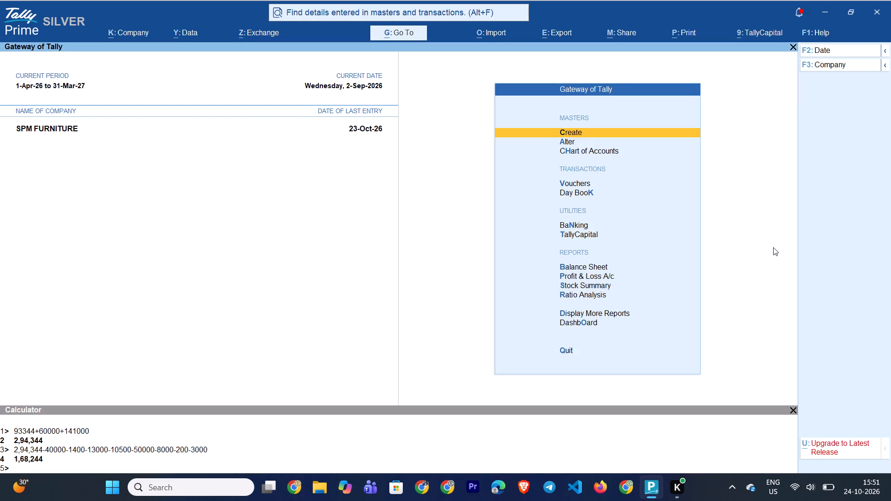
{"action": "type", "text": "DAC"}
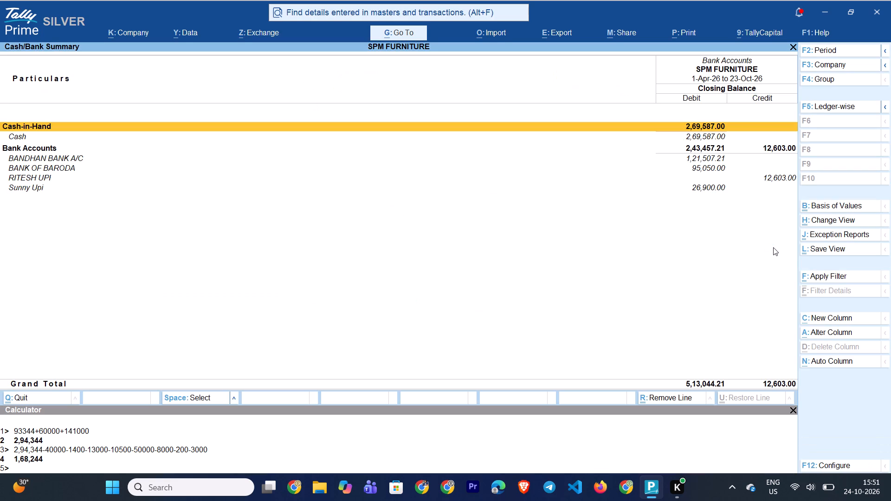
{"action": "key", "text": "Down"}
{"action": "key", "text": "Down"}
{"action": "key", "text": "Down"}
{"action": "key", "text": "Down"}
{"action": "key", "text": "Down"}
{"action": "key", "text": "Return"}
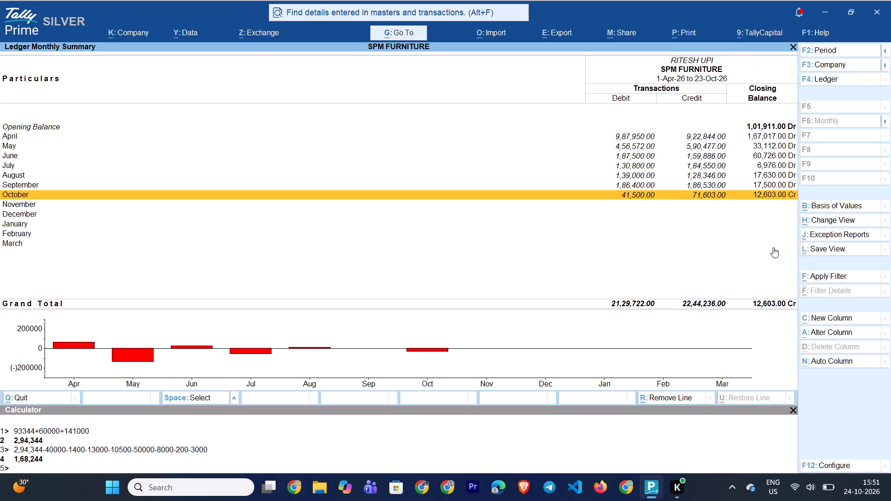
Open the September vouchers of the RITESH UPI ledger.
{"action": "key", "text": "Up"}
{"action": "key", "text": "Up"}
{"action": "key", "text": "Down"}
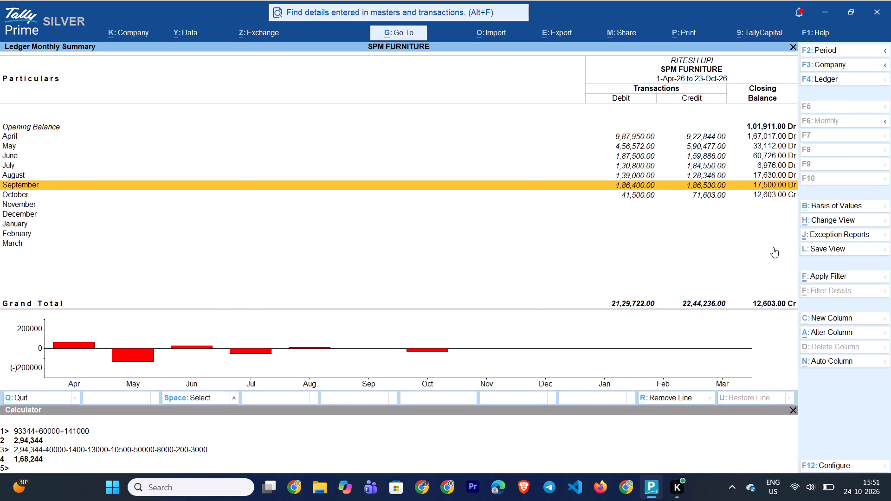
{"action": "key", "text": "Return"}
{"action": "key", "text": "Down"}
{"action": "key", "text": "Down"}
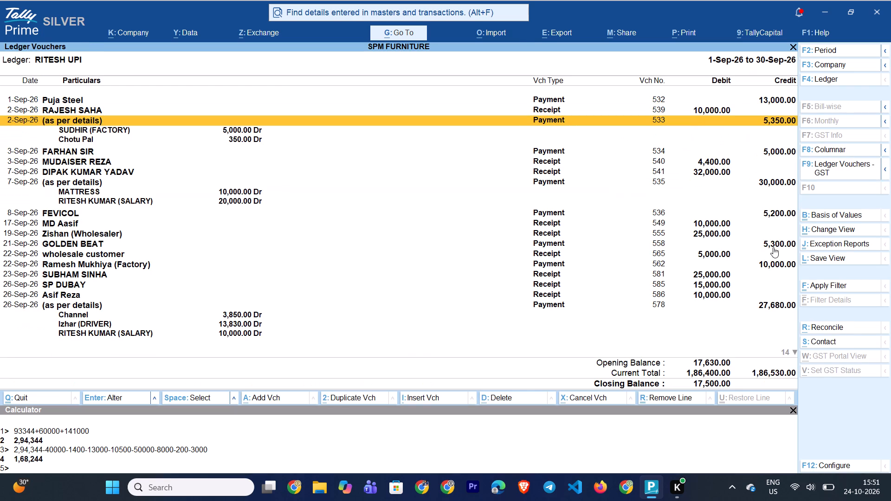
{"action": "key", "text": "Down"}
{"action": "key", "text": "Down"}
{"action": "key", "text": "Down"}
{"action": "key", "text": "Down"}
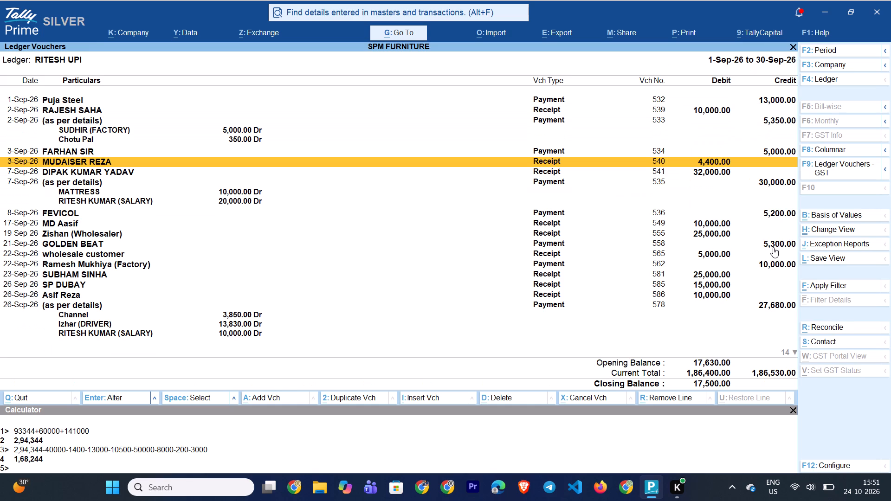
{"action": "key", "text": "Return"}
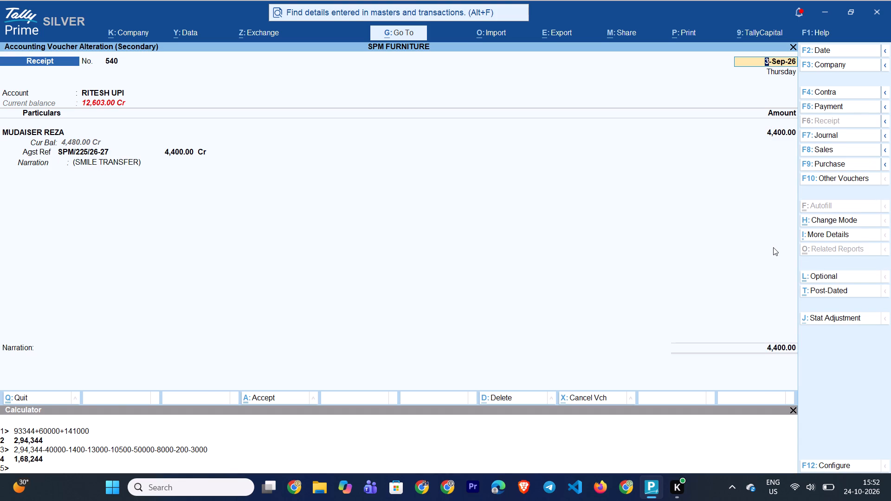
{"action": "key", "text": "Escape"}
{"action": "key", "text": "Escape"}
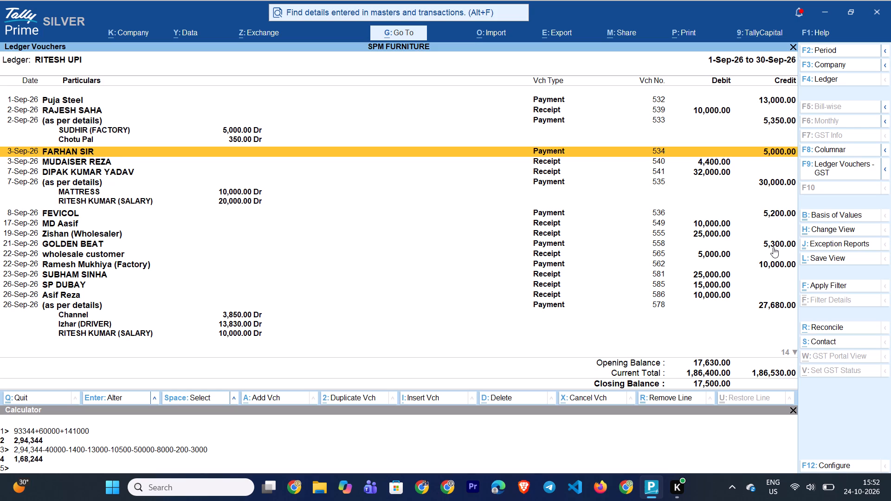
{"action": "key", "text": "Escape"}
{"action": "key", "text": "Escape"}
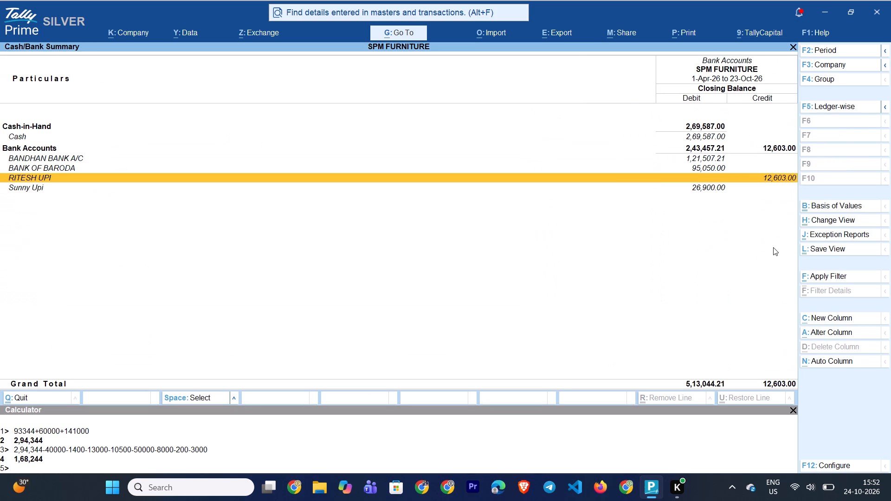
Open the August 2026 vouchers of the Cash ledger from the Cash/Bank Summary.
{"action": "key", "text": "Up"}
{"action": "key", "text": "Up"}
{"action": "key", "text": "Up"}
{"action": "key", "text": "Up"}
{"action": "key", "text": "Return"}
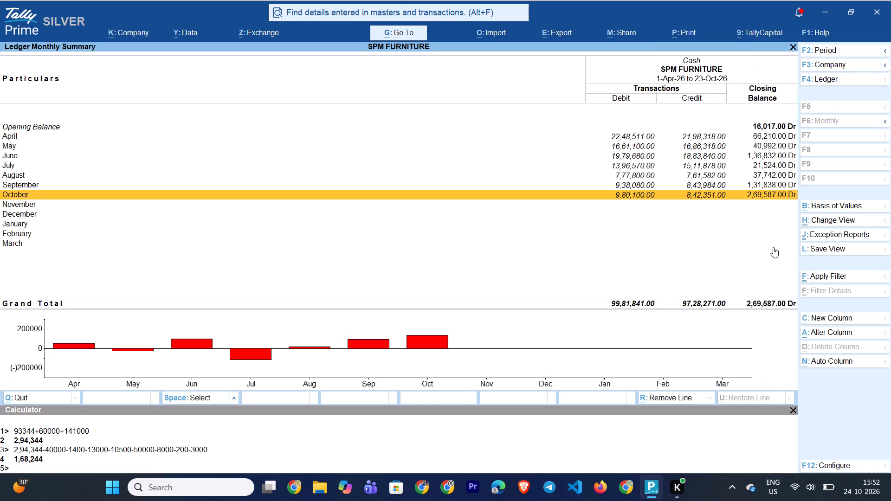
{"action": "key", "text": "Up"}
{"action": "key", "text": "Up"}
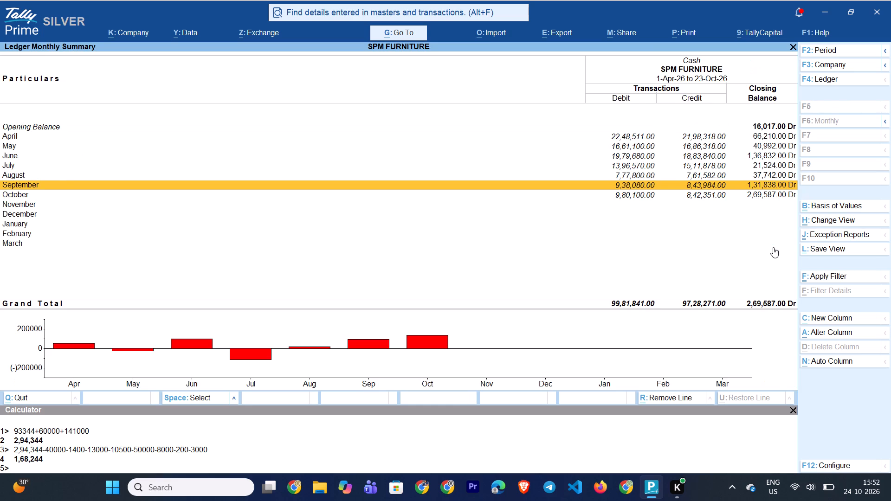
{"action": "key", "text": "Return"}
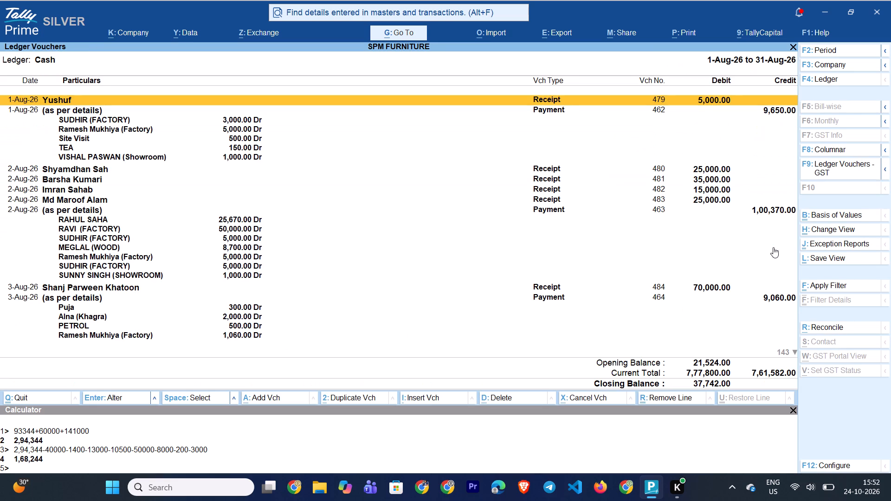
Configure the Cash ledger vouchers report to show the running balance.
{"action": "key", "text": "F12"}
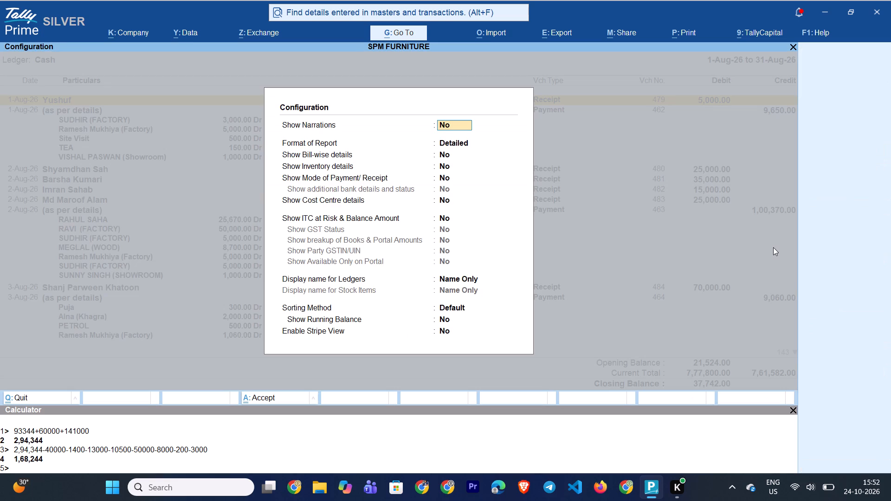
{"action": "key", "text": "Return"}
{"action": "key", "text": "Return"}
{"action": "key", "text": "Return"}
{"action": "key", "text": "Return"}
{"action": "key", "text": "Return"}
{"action": "key", "text": "Return"}
{"action": "key", "text": "Return"}
{"action": "key", "text": "Return"}
{"action": "key", "text": "Return"}
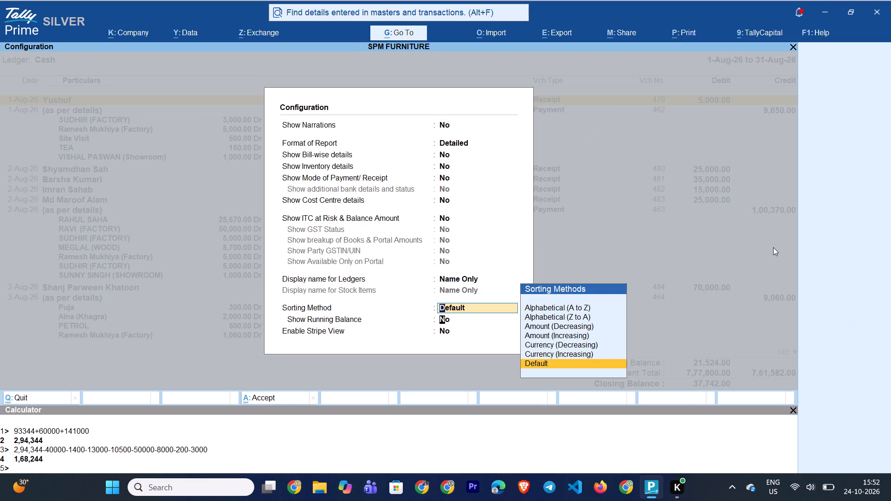
{"action": "key", "text": "y"}
{"action": "key", "text": "Return"}
{"action": "key", "text": "ctrl+a"}
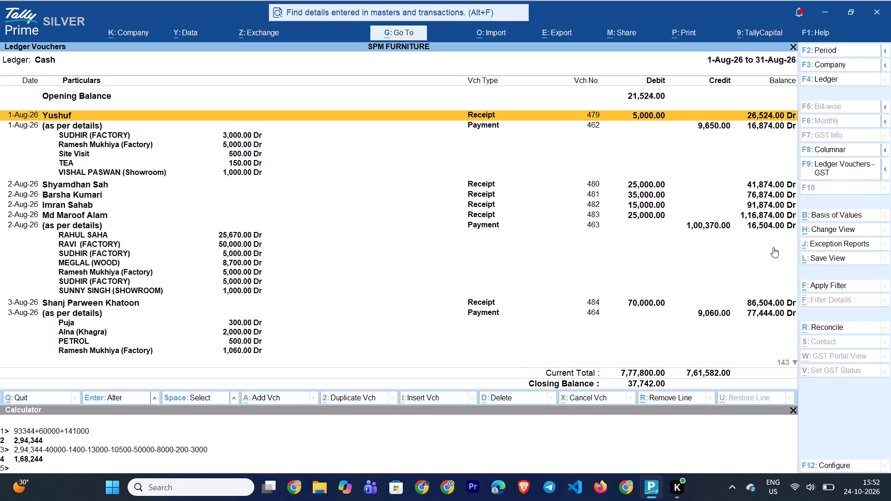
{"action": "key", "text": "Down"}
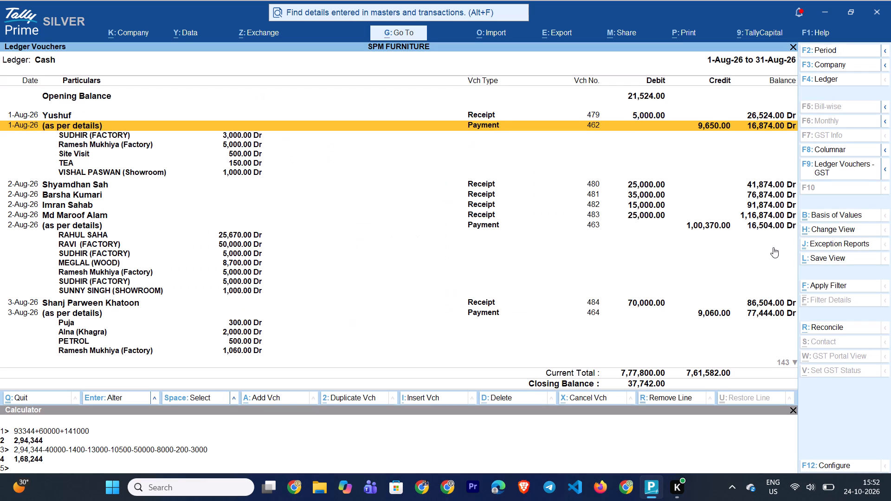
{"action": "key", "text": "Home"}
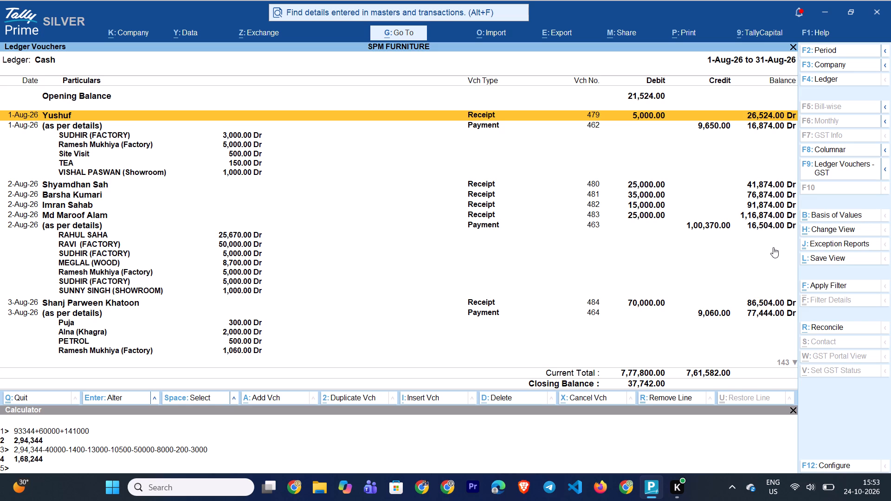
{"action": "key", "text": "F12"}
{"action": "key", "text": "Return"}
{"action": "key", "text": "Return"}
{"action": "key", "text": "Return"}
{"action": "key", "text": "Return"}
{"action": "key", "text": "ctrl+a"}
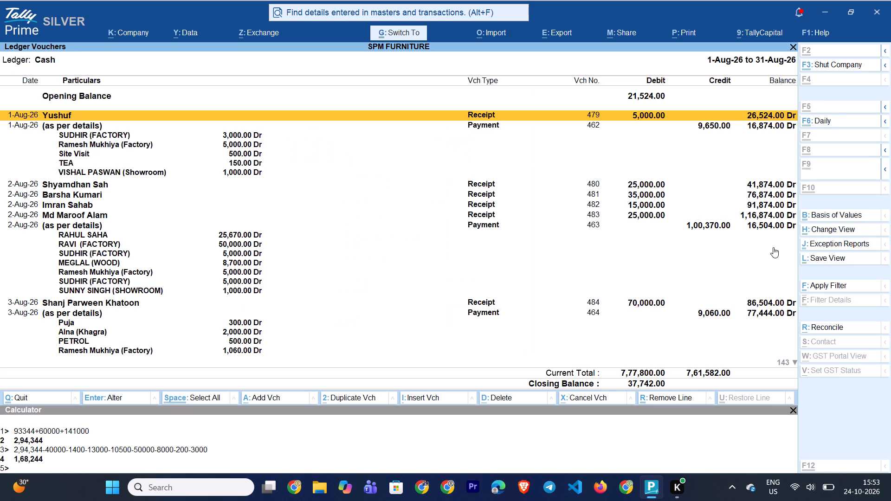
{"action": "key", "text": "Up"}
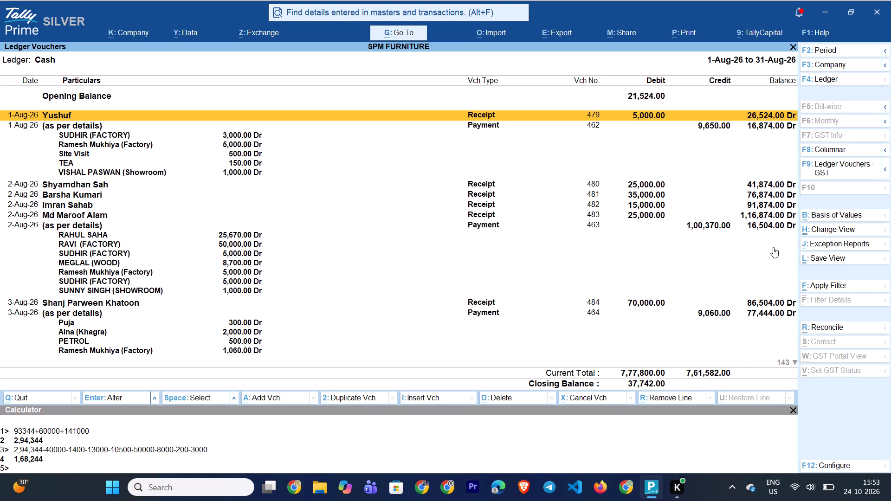
Examine the Cash ledger's receipts, payments and running balances voucher by voucher from 1-Aug-26 to 5-Aug-26.
{"action": "key", "text": "Down"}
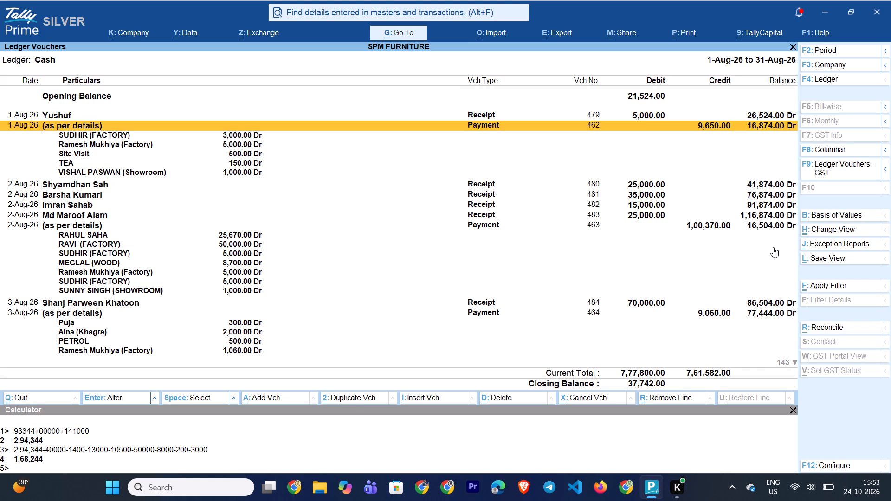
{"action": "key", "text": "Down"}
{"action": "key", "text": "Up"}
{"action": "key", "text": "Down"}
{"action": "key", "text": "Down"}
{"action": "key", "text": "Down"}
{"action": "key", "text": "Down"}
{"action": "key", "text": "Down"}
{"action": "key", "text": "Down"}
{"action": "key", "text": "Down"}
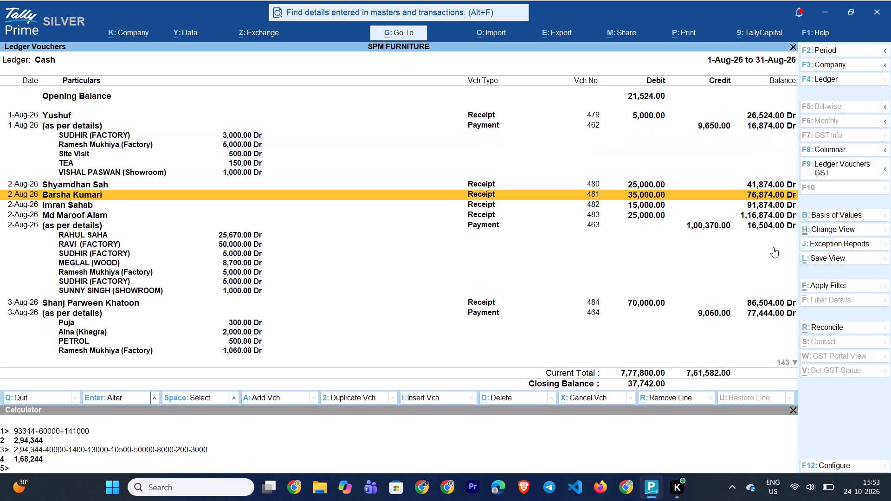
{"action": "key", "text": "Down"}
{"action": "key", "text": "Down"}
{"action": "key", "text": "Down"}
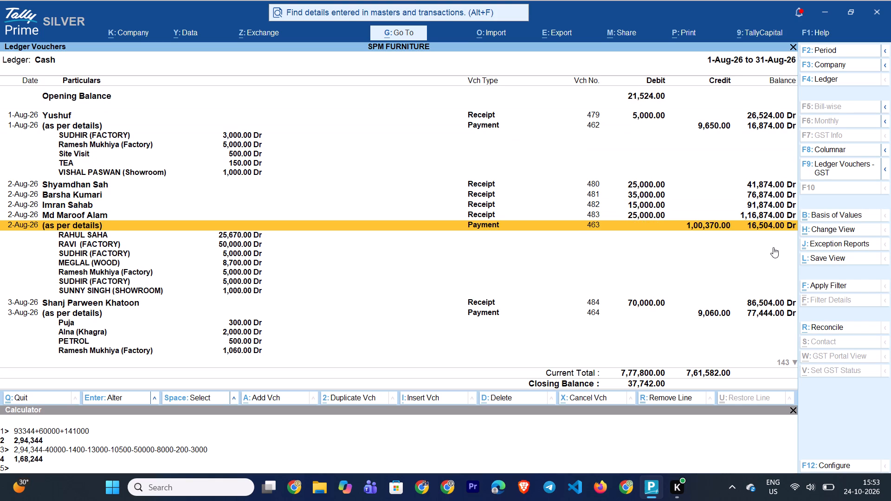
{"action": "key", "text": "Down"}
{"action": "key", "text": "Down"}
{"action": "key", "text": "Down"}
{"action": "key", "text": "Down"}
{"action": "key", "text": "Down"}
{"action": "key", "text": "Down"}
{"action": "key", "text": "Down"}
{"action": "key", "text": "Down"}
{"action": "key", "text": "Down"}
{"action": "key", "text": "Down"}
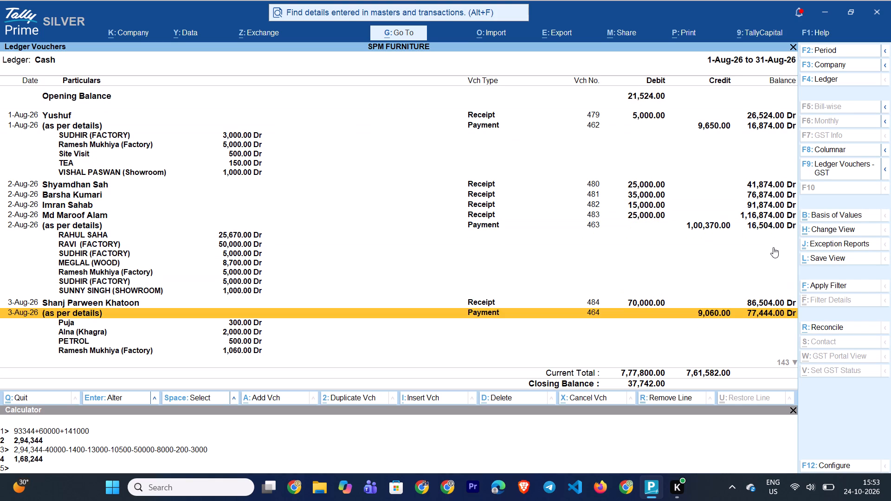
{"action": "key", "text": "Down"}
{"action": "key", "text": "Down"}
{"action": "key", "text": "Down"}
{"action": "key", "text": "Down"}
{"action": "key", "text": "Down"}
{"action": "key", "text": "Down"}
{"action": "key", "text": "Down"}
{"action": "key", "text": "Down"}
{"action": "key", "text": "Down"}
{"action": "key", "text": "Down"}
{"action": "key", "text": "Down"}
{"action": "key", "text": "Down"}
{"action": "key", "text": "Down"}
{"action": "key", "text": "Down"}
{"action": "key", "text": "Up"}
{"action": "key", "text": "Up"}
{"action": "key", "text": "Up"}
{"action": "key", "text": "Up"}
{"action": "key", "text": "Up"}
{"action": "key", "text": "Up"}
{"action": "key", "text": "Up"}
{"action": "key", "text": "Up"}
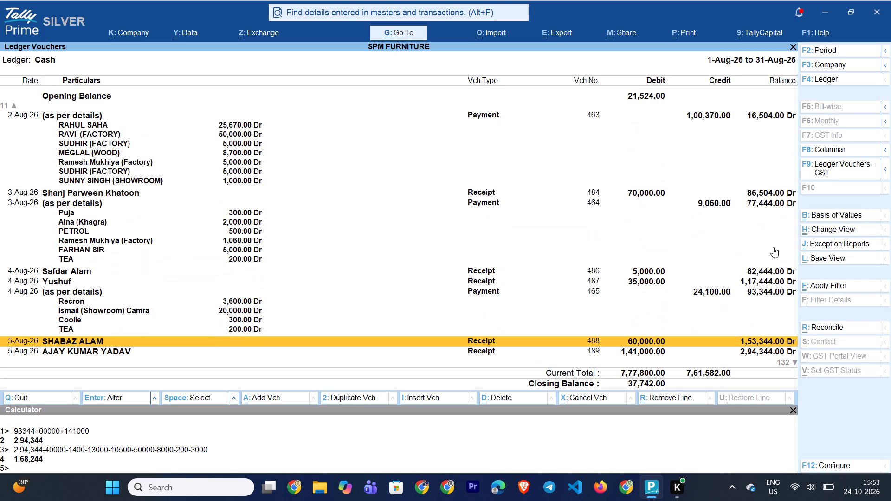
{"action": "key", "text": "Up"}
{"action": "key", "text": "Up"}
{"action": "key", "text": "Up"}
{"action": "key", "text": "Up"}
{"action": "key", "text": "Up"}
{"action": "key", "text": "Up"}
{"action": "key", "text": "Up"}
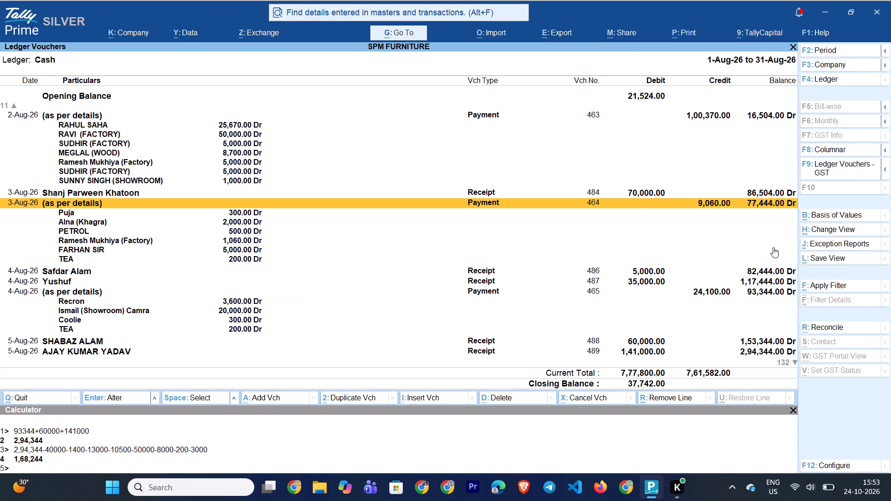